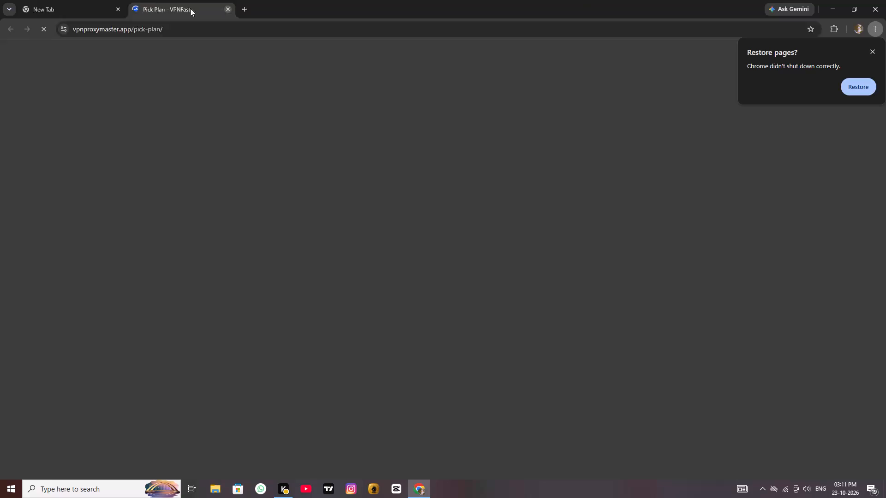
# Open YouTube, the Exness web terminal and TradingView in three separate browser tabs from the saved shortcuts.
pyautogui.click(95, 0)
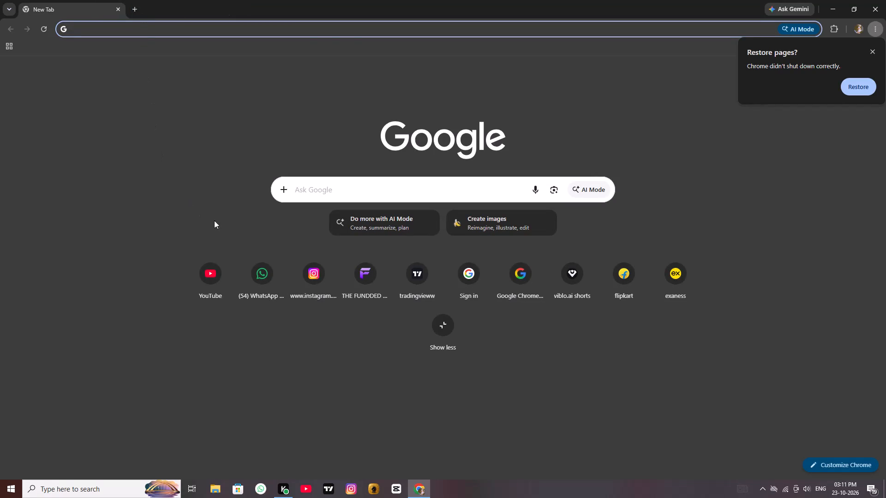
pyautogui.click(229, 272)
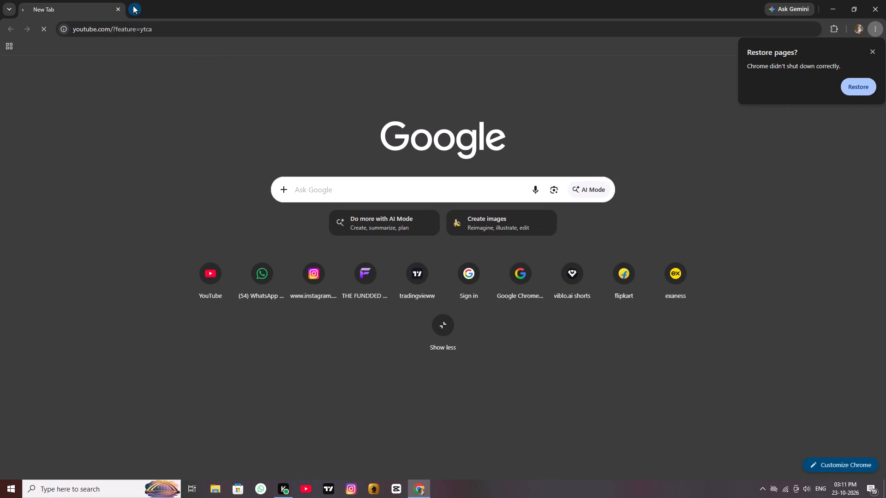
pyautogui.click(133, 6)
pyautogui.click(658, 290)
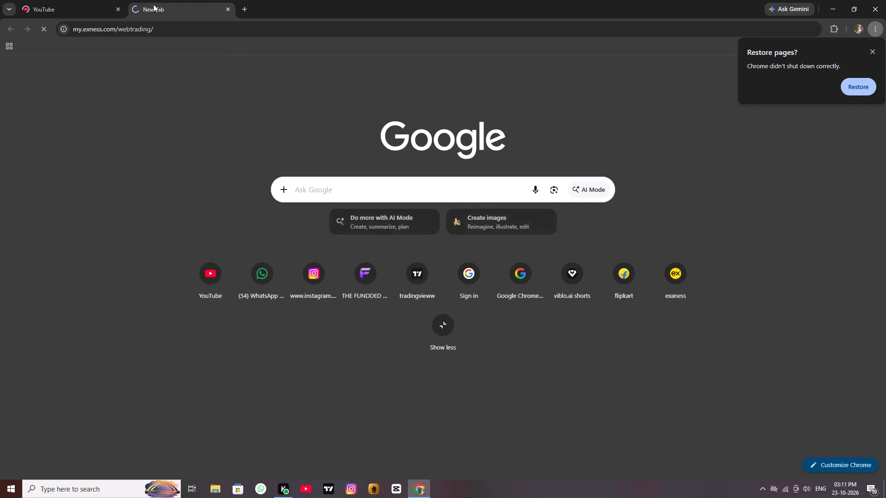
pyautogui.click(242, 7)
pyautogui.click(418, 295)
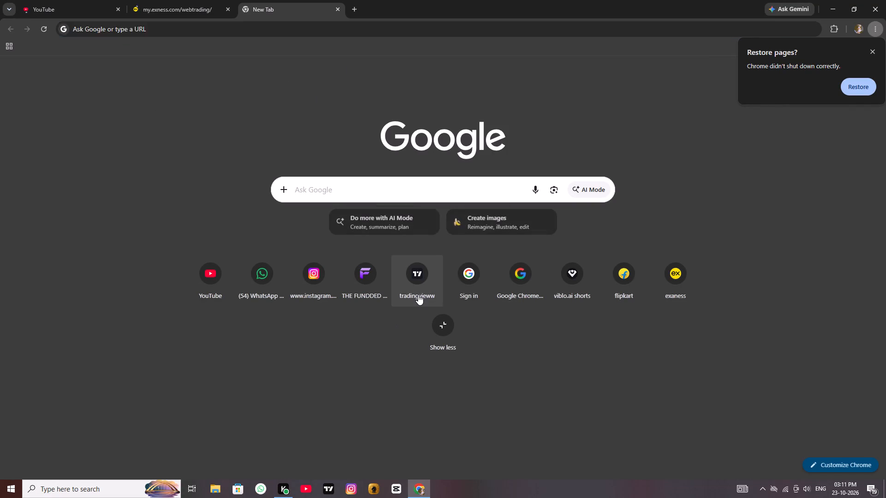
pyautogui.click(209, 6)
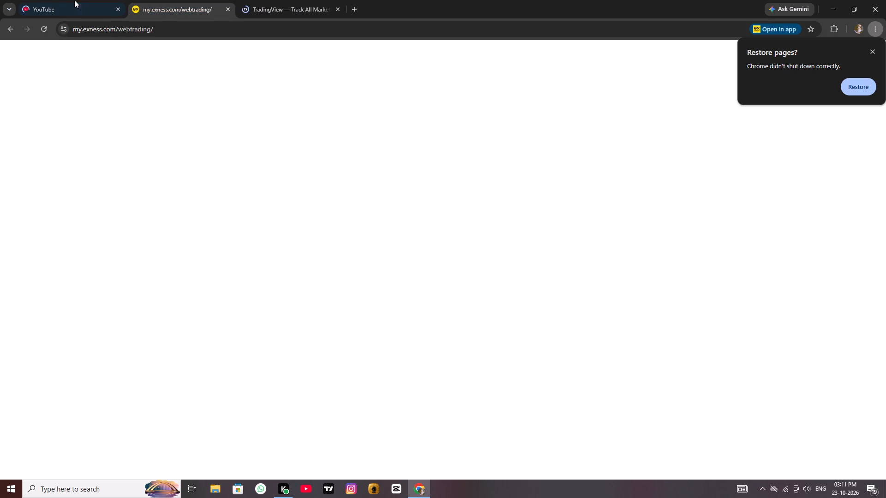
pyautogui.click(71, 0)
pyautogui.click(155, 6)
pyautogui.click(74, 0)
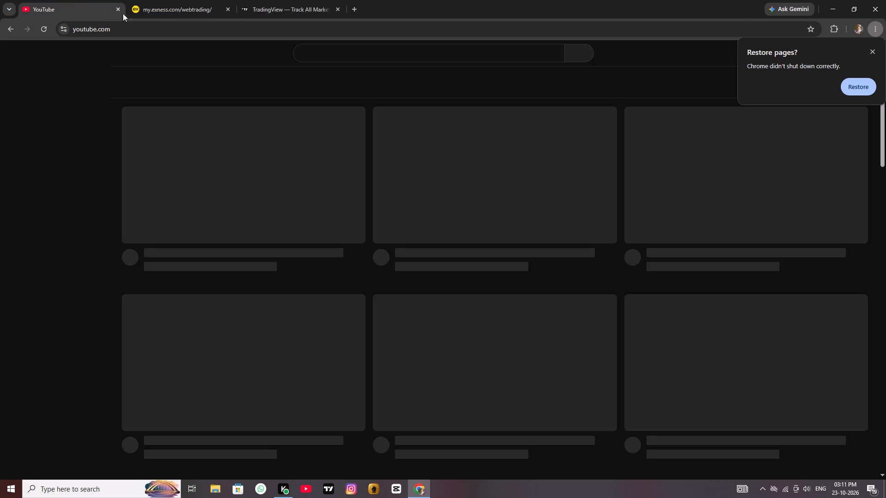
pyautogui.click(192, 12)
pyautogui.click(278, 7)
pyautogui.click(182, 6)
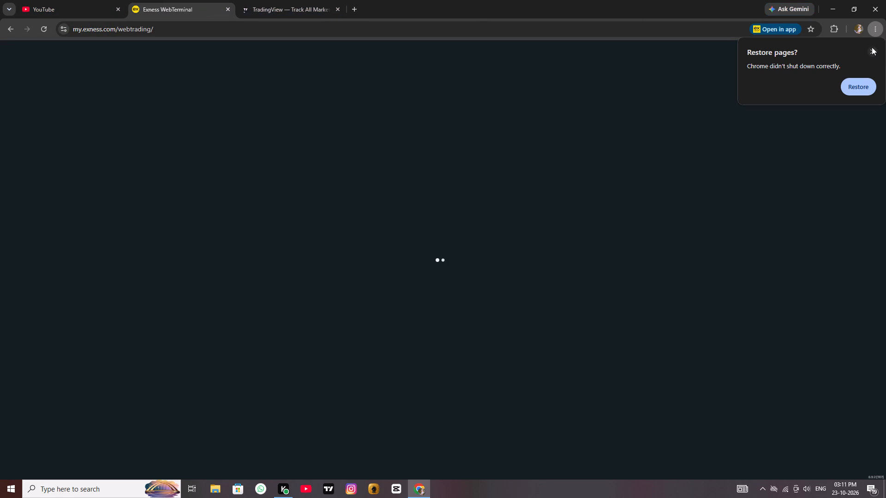
# Dismiss the browser's prompt to restore pages.
pyautogui.click(872, 47)
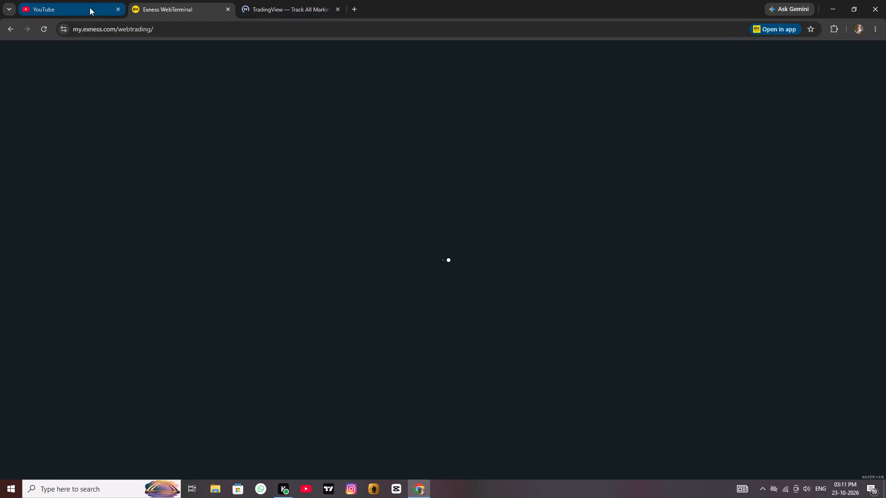
# Browse the recommended videos on the YouTube home feed.
pyautogui.click(90, 7)
pyautogui.scroll(-1, 408, 150)
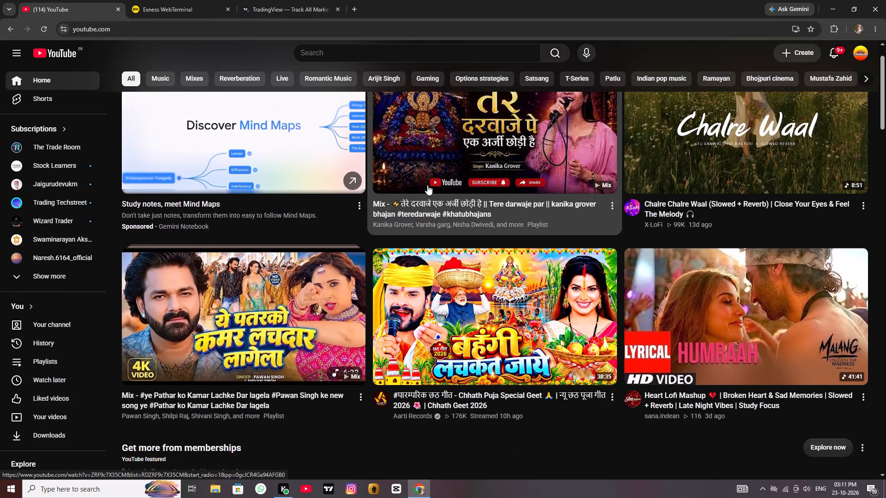
pyautogui.scroll(-5, 427, 186)
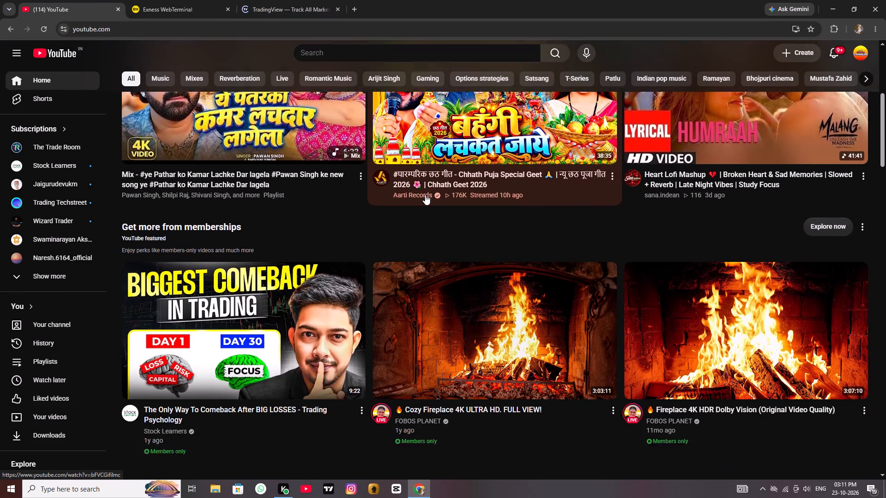
pyautogui.scroll(-11, 425, 195)
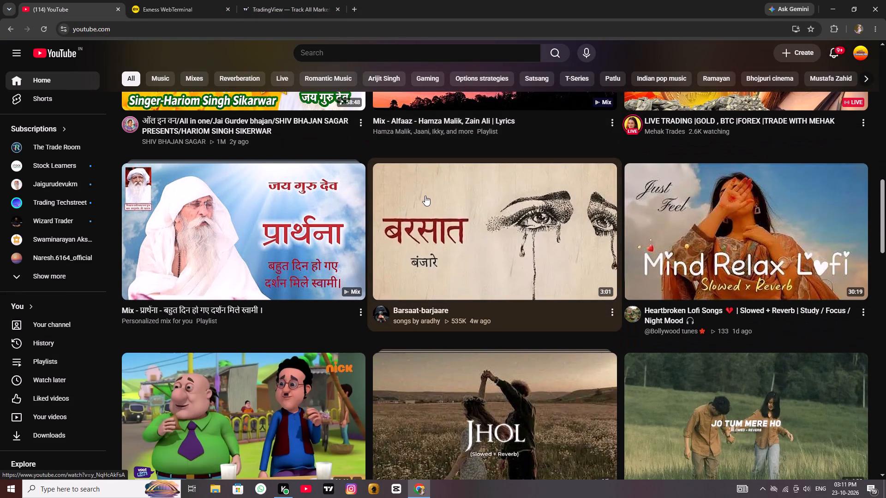
pyautogui.scroll(4, 491, 219)
pyautogui.scroll(-4, 491, 219)
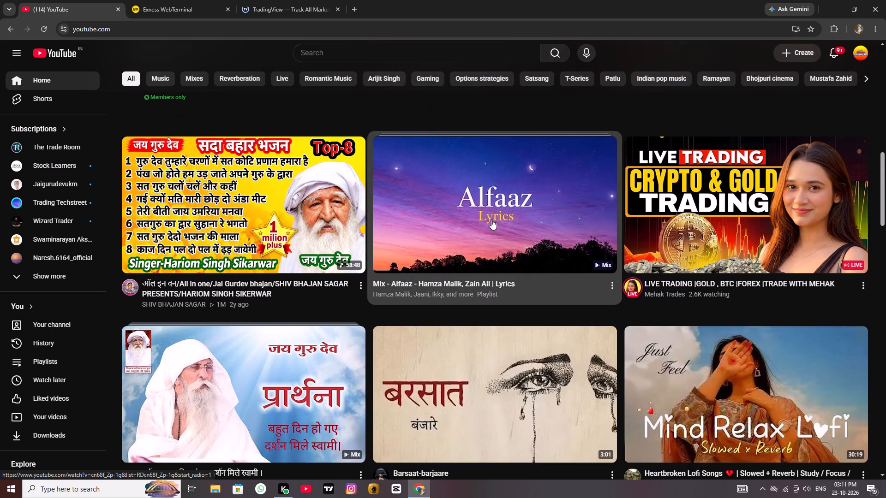
pyautogui.scroll(-3, 491, 219)
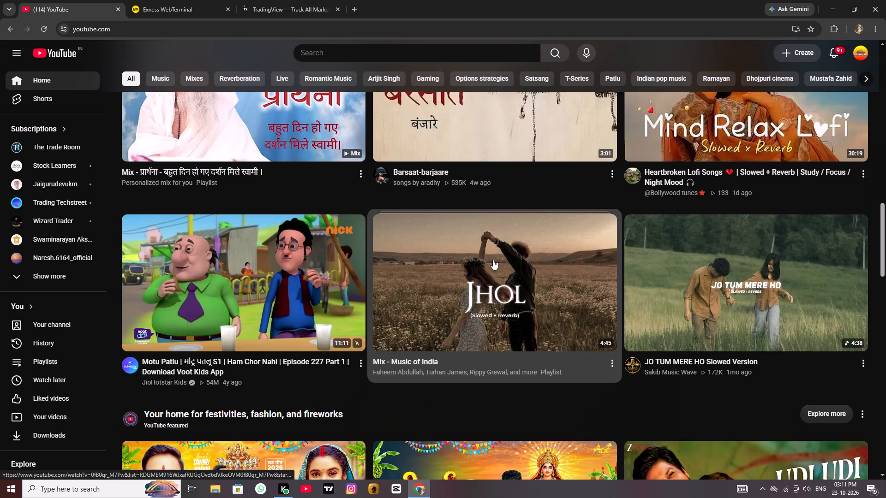
pyautogui.scroll(-3, 493, 260)
pyautogui.scroll(4, 493, 260)
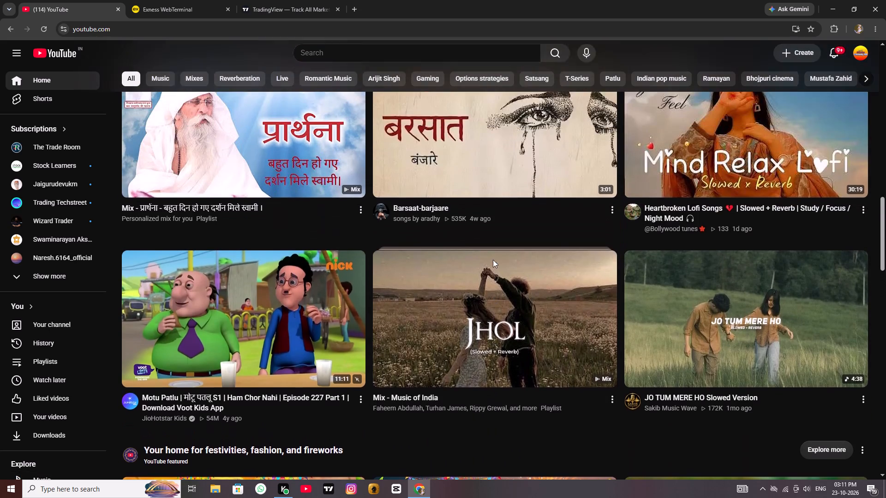
pyautogui.scroll(19, 493, 260)
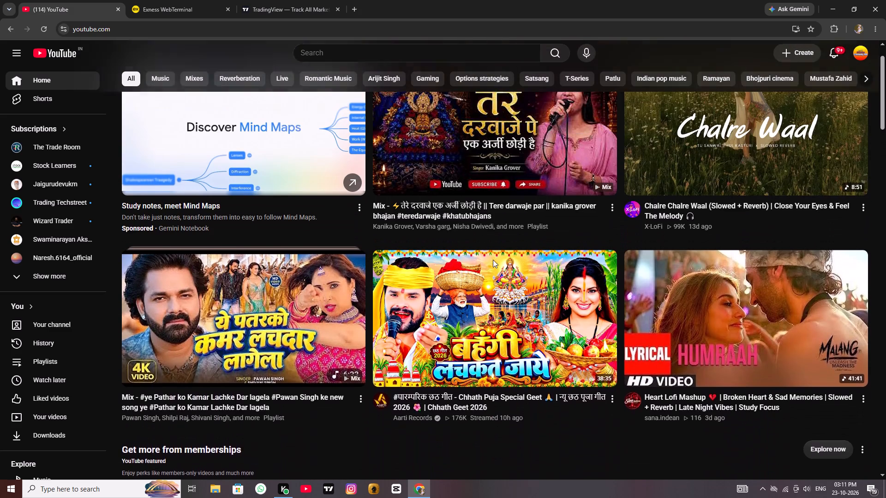
pyautogui.scroll(6, 493, 260)
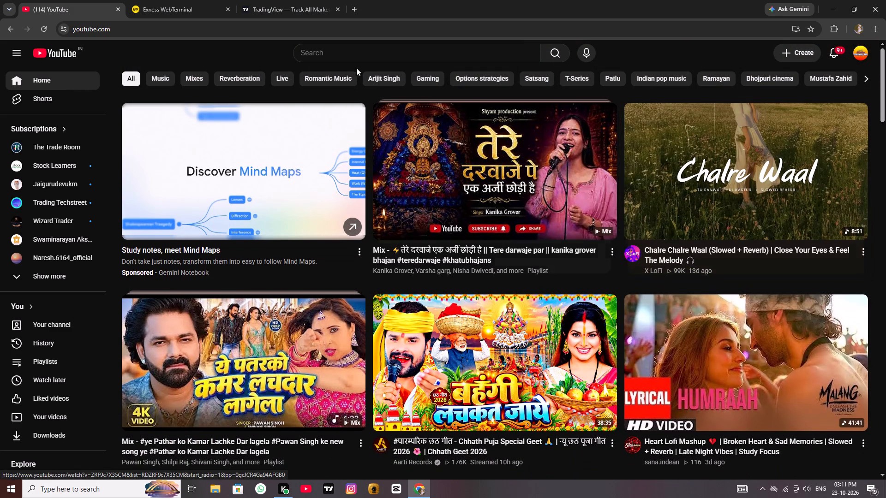
# Switch to TradingView, select Gold Spot / U.S. Dollar (XAUUSD) in the watchlist and open its full chart.
pyautogui.click(328, 10)
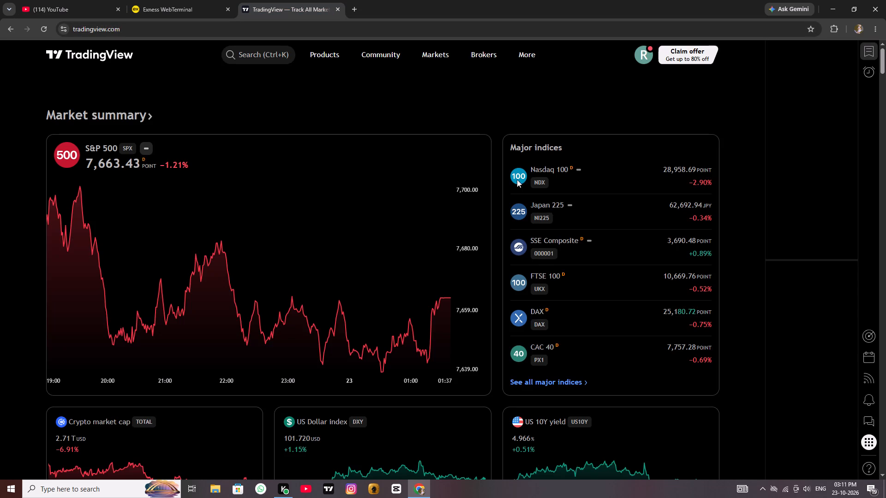
pyautogui.scroll(-3, 811, 220)
pyautogui.scroll(4, 808, 220)
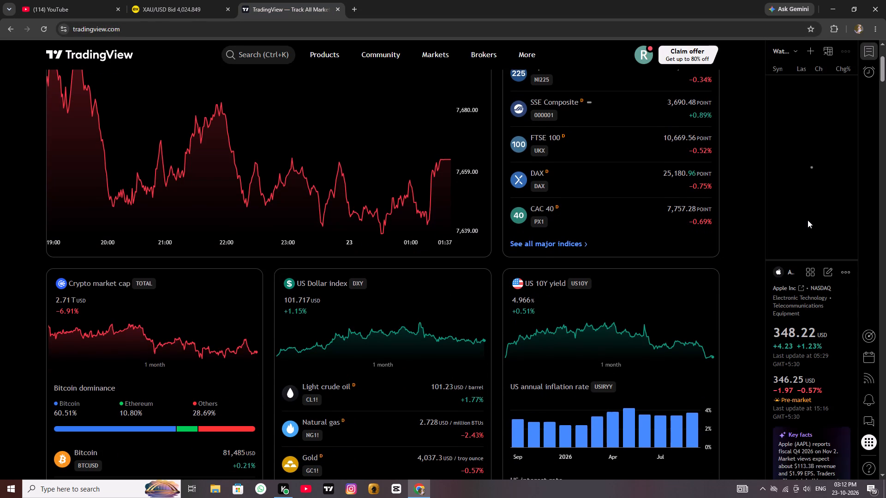
pyautogui.scroll(1, 808, 219)
pyautogui.scroll(4, 589, 219)
pyautogui.scroll(-4, 812, 144)
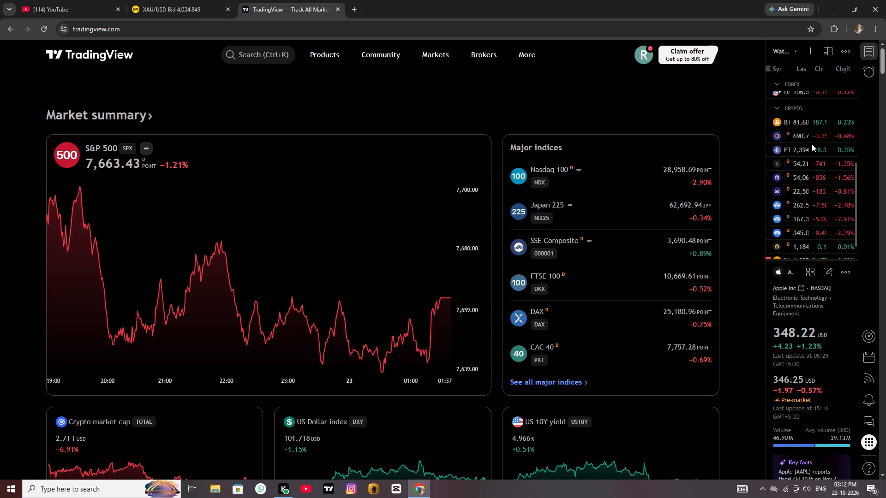
pyautogui.click(806, 255)
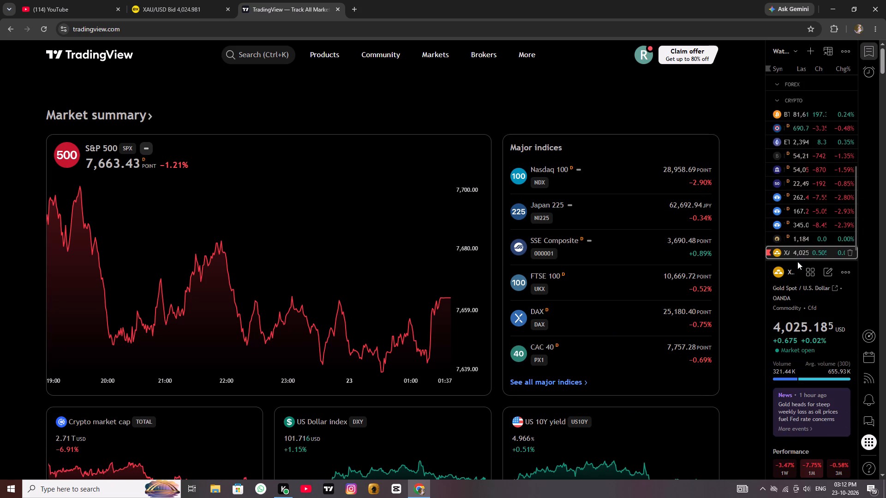
pyautogui.click(711, 267)
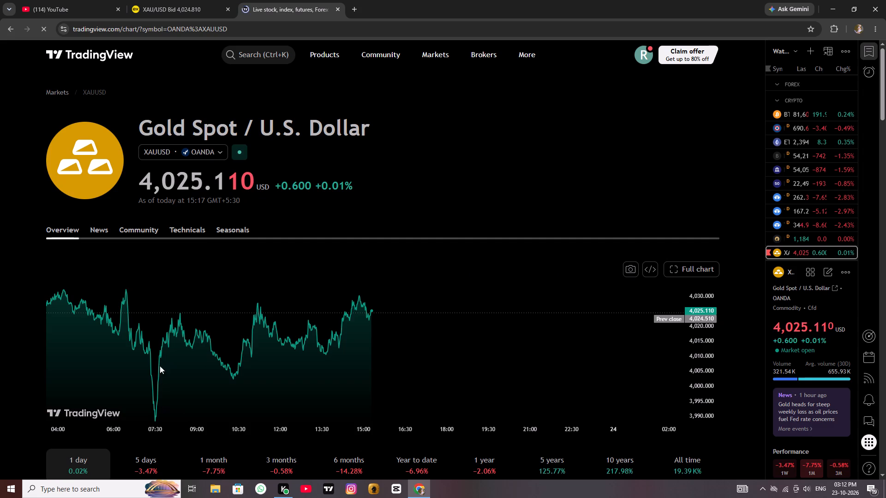
# Examine the 1-minute XAUUSD price action across 23 October, including the early-morning swings and lows.
pyautogui.scroll(-5, 450, 236)
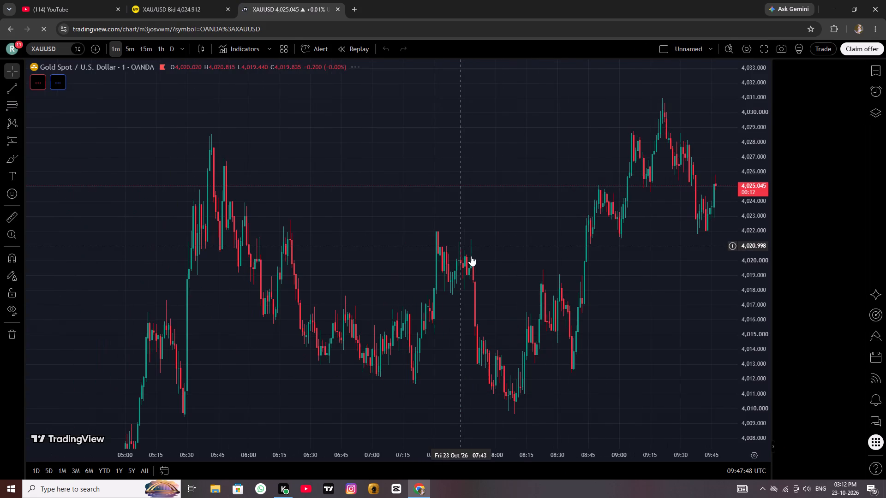
pyautogui.scroll(-3, 471, 256)
pyautogui.moveTo(494, 334); pyautogui.dragTo(511, 276)
pyautogui.moveTo(522, 254); pyautogui.dragTo(551, 204)
pyautogui.moveTo(397, 235); pyautogui.dragTo(407, 118)
pyautogui.moveTo(477, 310); pyautogui.dragTo(460, 273)
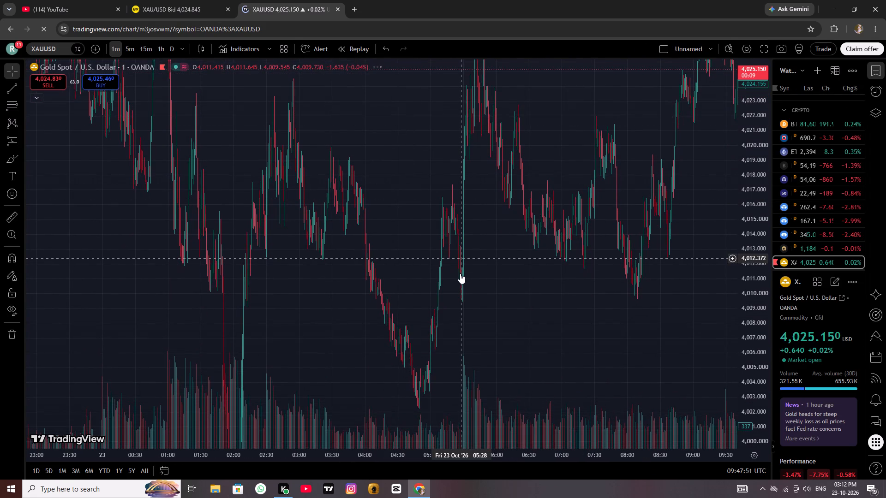
pyautogui.moveTo(460, 273); pyautogui.dragTo(603, 73)
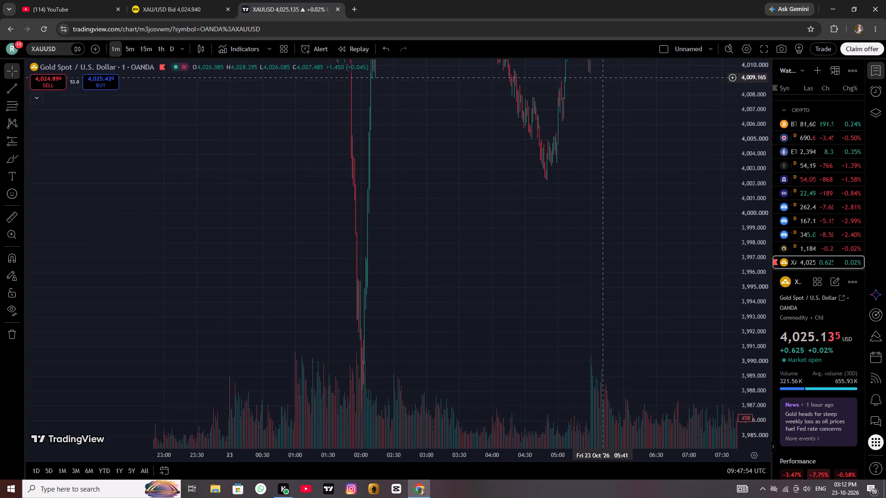
pyautogui.moveTo(603, 73); pyautogui.dragTo(591, 100)
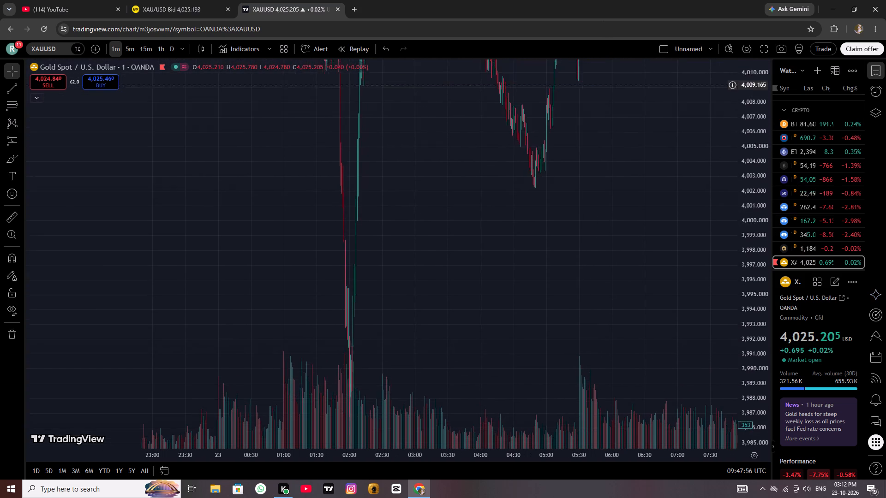
pyautogui.moveTo(591, 100); pyautogui.dragTo(589, 320)
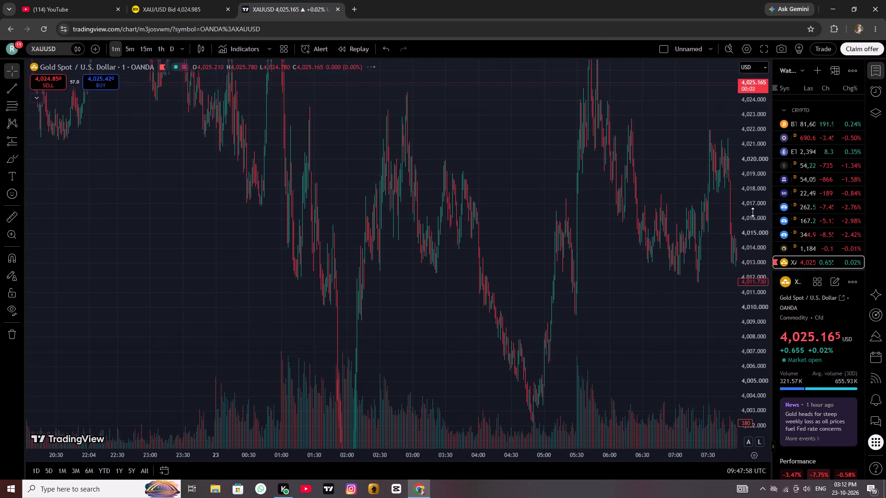
pyautogui.scroll(-20, 753, 212)
pyautogui.scroll(-2, 753, 212)
pyautogui.scroll(6, 439, 308)
# Look further back on the 1-minute XAUUSD chart to examine the price action from 22 October into early 23 October.
pyautogui.moveTo(341, 352); pyautogui.dragTo(607, 170)
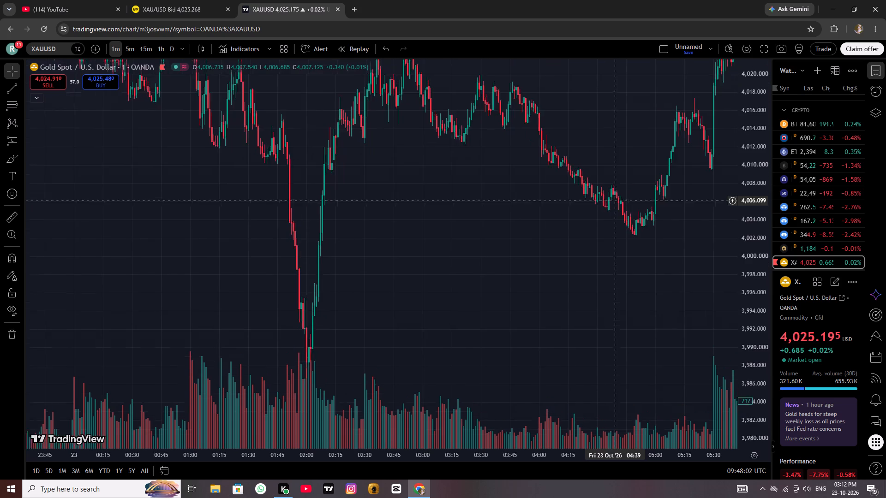
pyautogui.moveTo(607, 170); pyautogui.dragTo(606, 157)
pyautogui.moveTo(342, 234); pyautogui.dragTo(528, 405)
pyautogui.moveTo(386, 281); pyautogui.dragTo(399, 290)
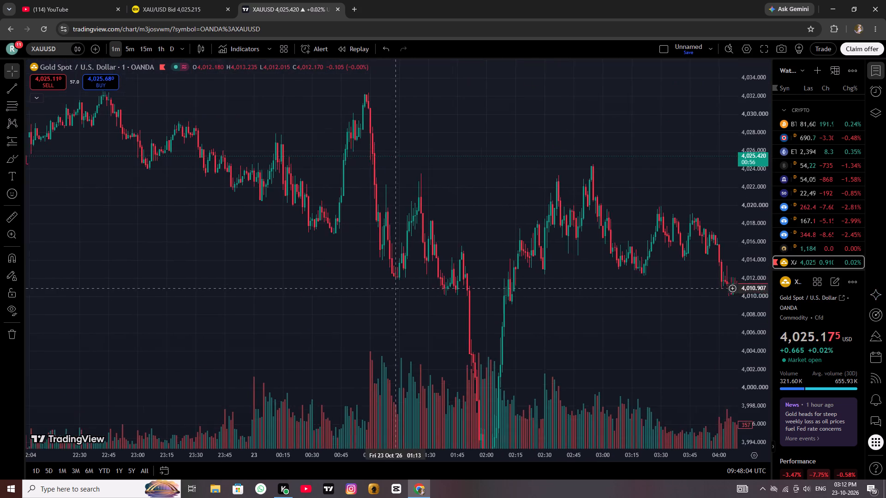
pyautogui.moveTo(399, 290); pyautogui.dragTo(611, 271)
pyautogui.moveTo(285, 221); pyautogui.dragTo(586, 242)
pyautogui.scroll(-3, 586, 240)
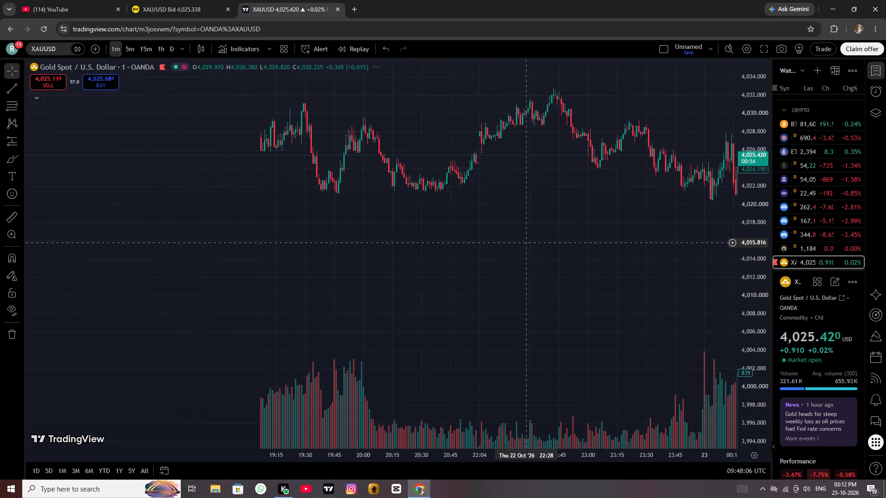
pyautogui.scroll(-3, 578, 243)
pyautogui.moveTo(446, 204); pyautogui.dragTo(401, 321)
pyautogui.moveTo(473, 212); pyautogui.dragTo(475, 266)
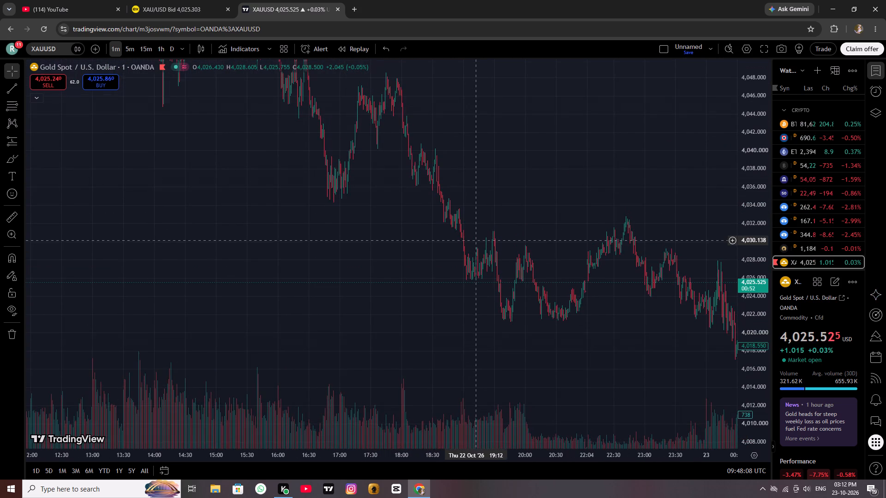
# Return along the XAUUSD chart to the latest candles of 23 October and examine the recent swings more closely.
pyautogui.moveTo(475, 266); pyautogui.dragTo(325, 159)
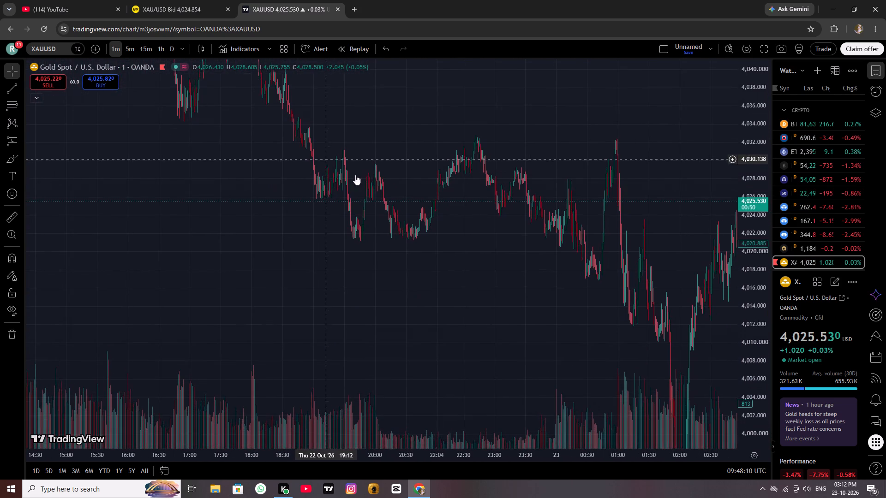
pyautogui.moveTo(484, 211); pyautogui.dragTo(244, 178)
pyautogui.moveTo(536, 220); pyautogui.dragTo(305, 125)
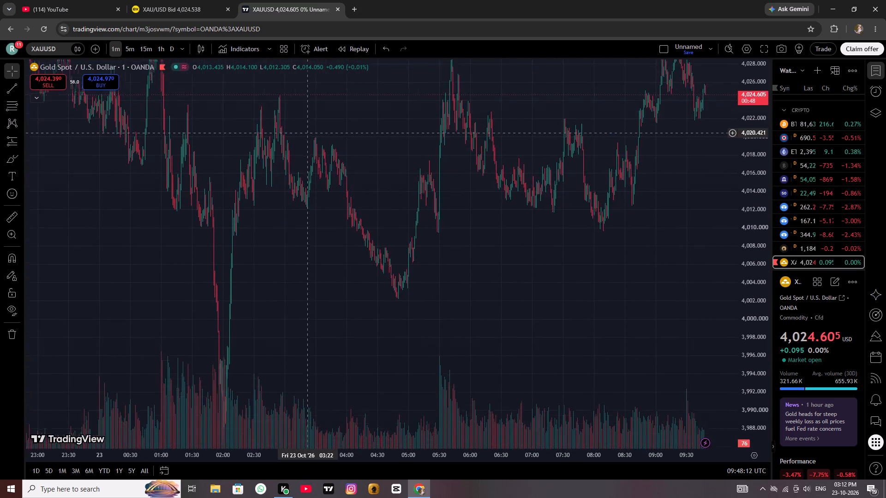
pyautogui.moveTo(305, 125); pyautogui.dragTo(287, 77)
pyautogui.moveTo(473, 240); pyautogui.dragTo(478, 213)
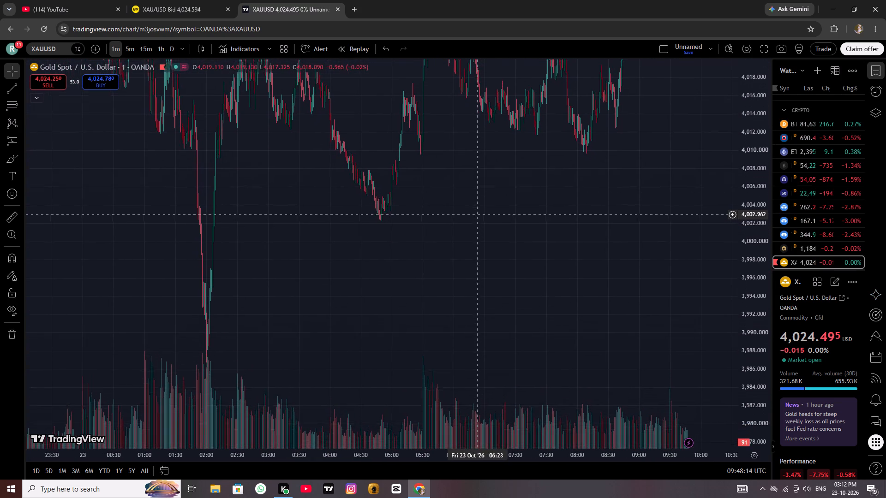
pyautogui.moveTo(478, 213); pyautogui.dragTo(541, 279)
pyautogui.scroll(2, 541, 279)
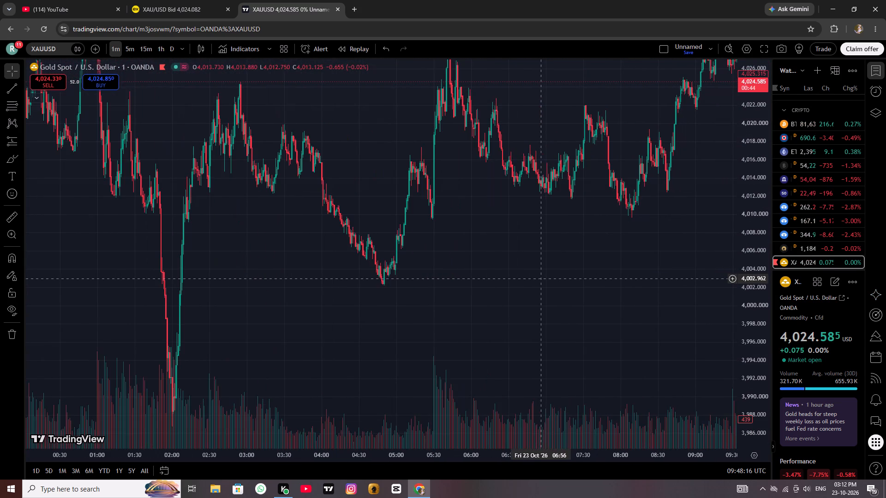
pyautogui.scroll(4, 536, 279)
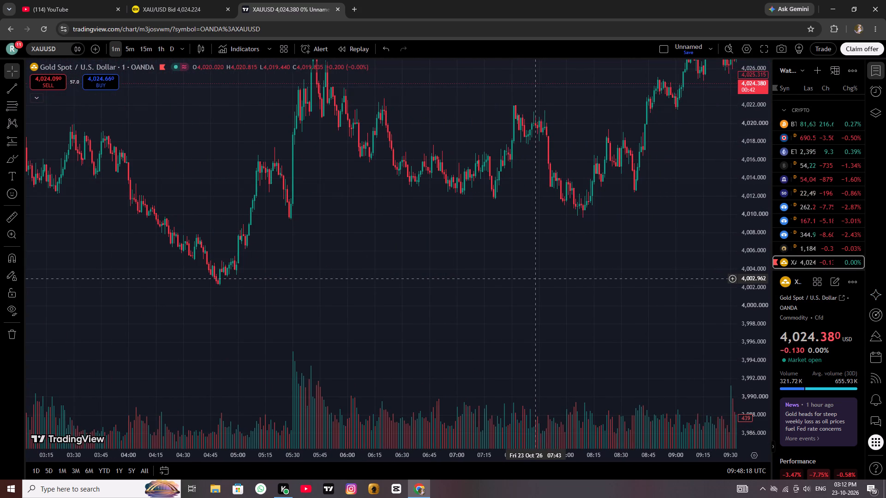
# Look back along the 1-minute XAUUSD chart and examine the sharp drop and recovery around 02:00 on 23 October.
pyautogui.scroll(3, 533, 275)
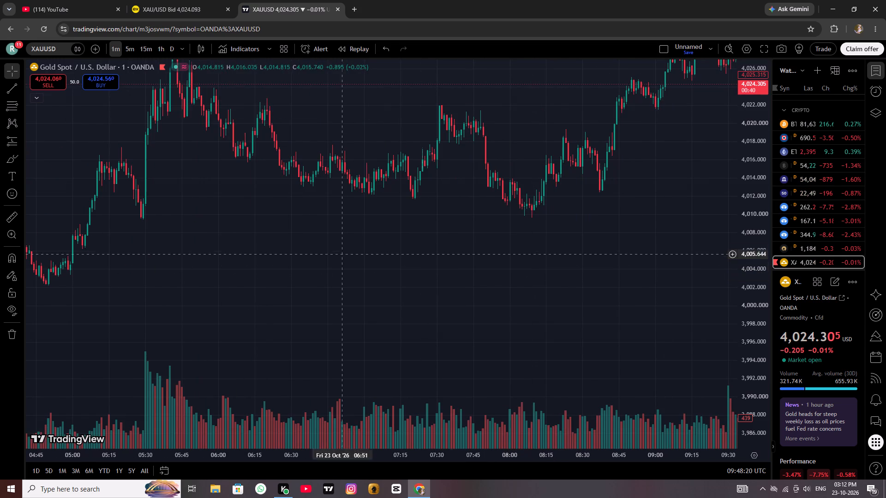
pyautogui.moveTo(184, 248); pyautogui.dragTo(579, 247)
pyautogui.moveTo(192, 238); pyautogui.dragTo(514, 165)
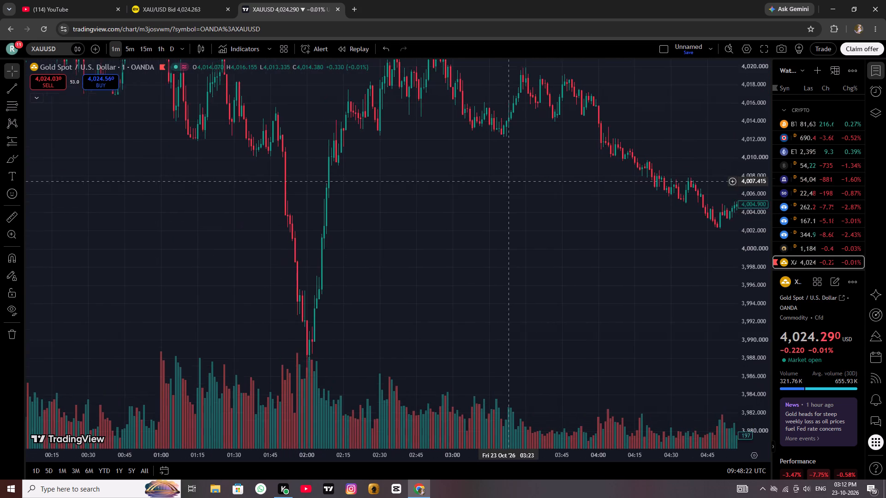
pyautogui.moveTo(514, 165); pyautogui.dragTo(506, 150)
pyautogui.scroll(3, 506, 150)
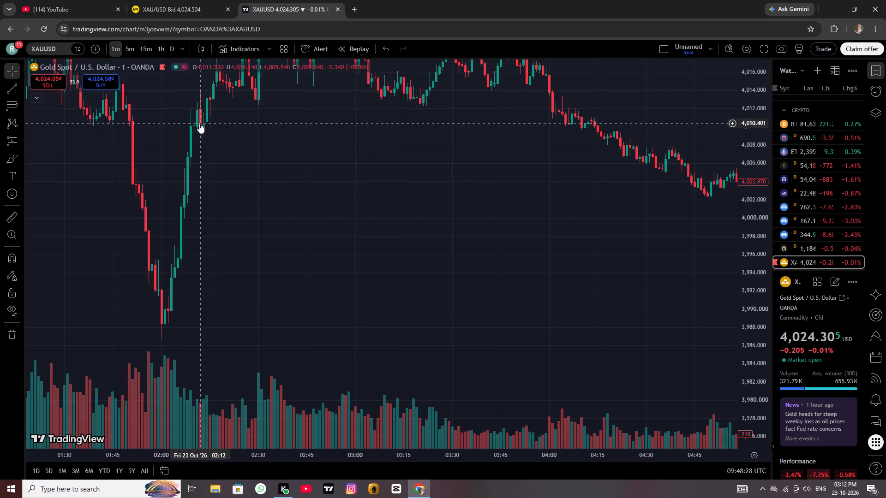
pyautogui.scroll(-4, 536, 187)
# Return to the latest XAUUSD candles and examine the swings from about 05:30 to 09:45 on 23 October.
pyautogui.moveTo(627, 224); pyautogui.dragTo(210, 286)
pyautogui.moveTo(629, 269); pyautogui.dragTo(220, 266)
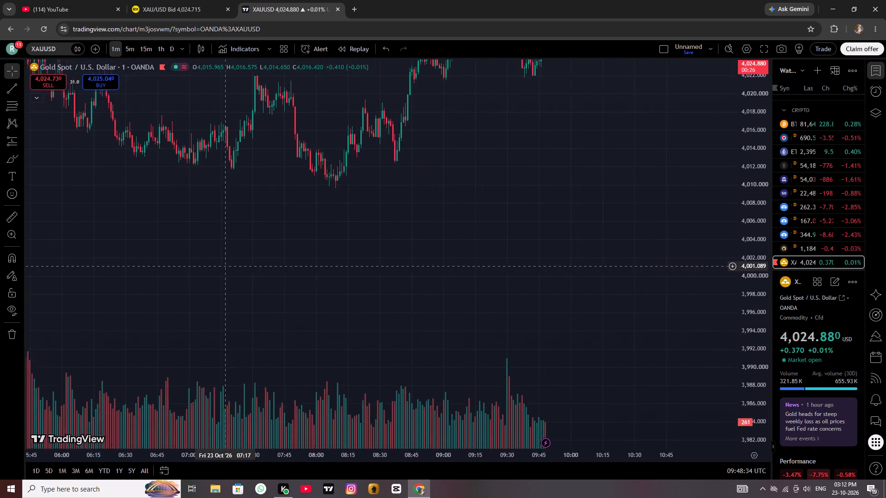
pyautogui.moveTo(220, 266); pyautogui.dragTo(197, 273)
pyautogui.moveTo(515, 150); pyautogui.dragTo(440, 268)
pyautogui.scroll(-5, 457, 258)
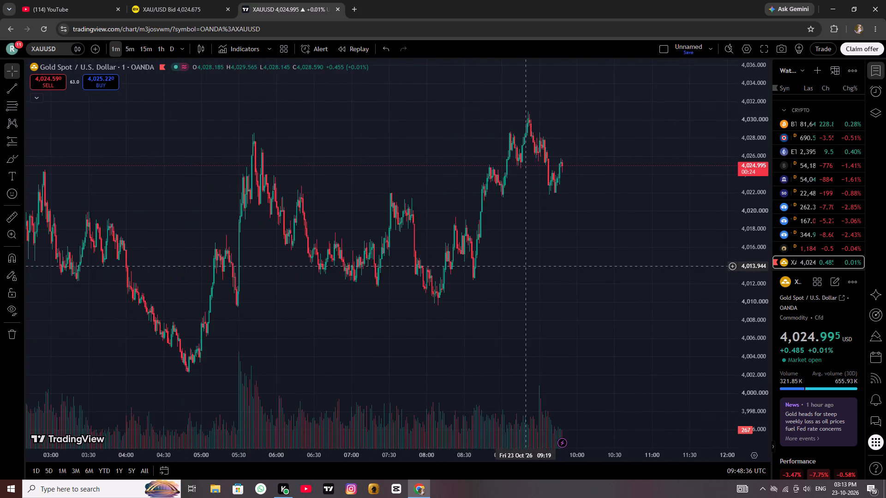
pyautogui.scroll(4, 526, 266)
pyautogui.scroll(-3, 526, 266)
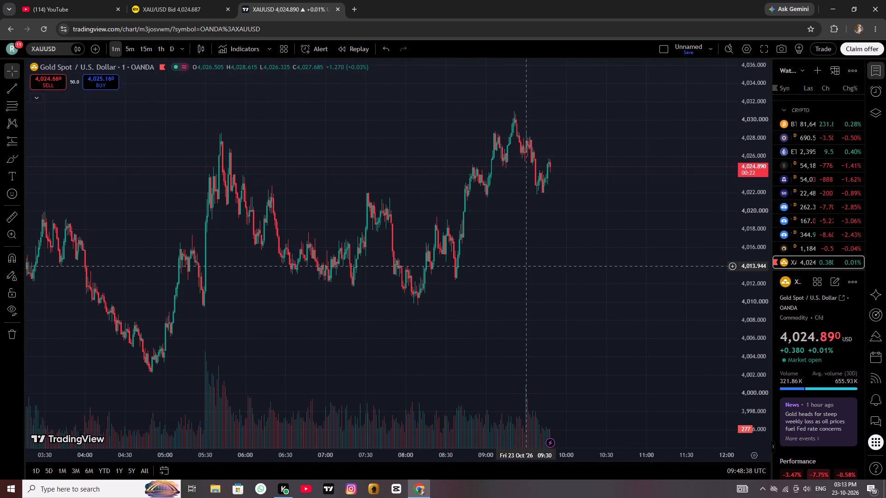
pyautogui.scroll(3, 526, 264)
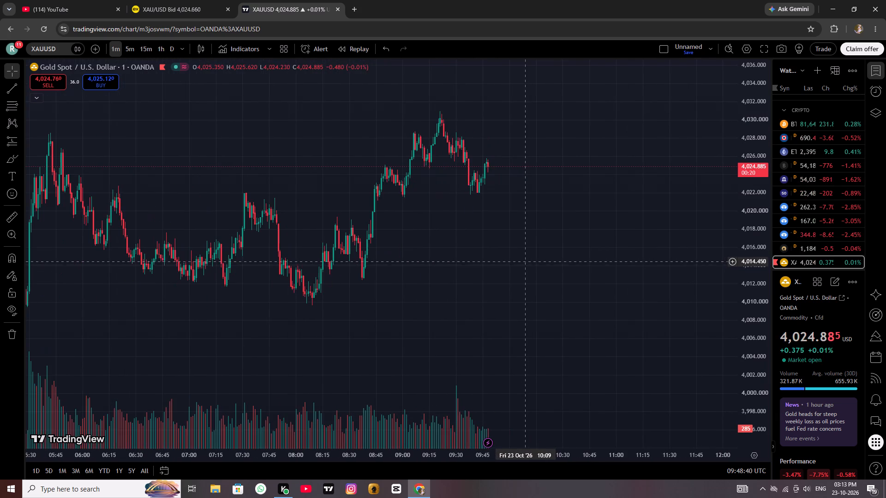
pyautogui.moveTo(634, 227); pyautogui.dragTo(629, 251)
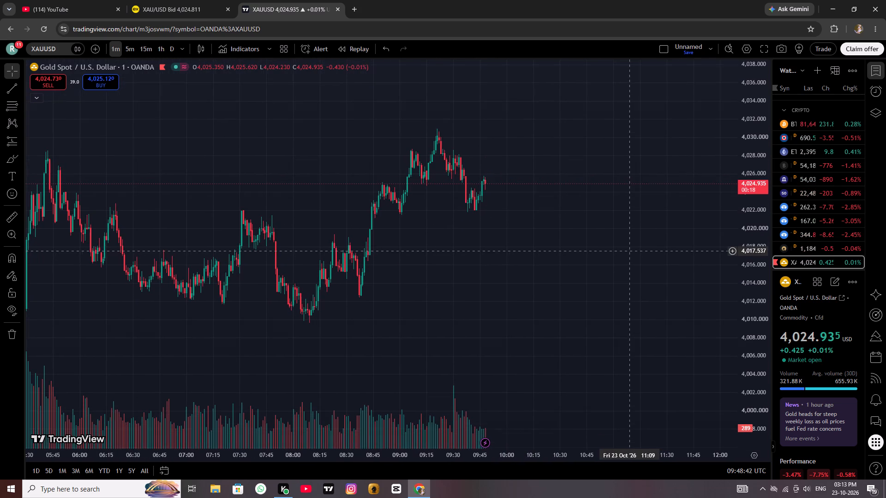
pyautogui.moveTo(629, 251); pyautogui.dragTo(629, 250)
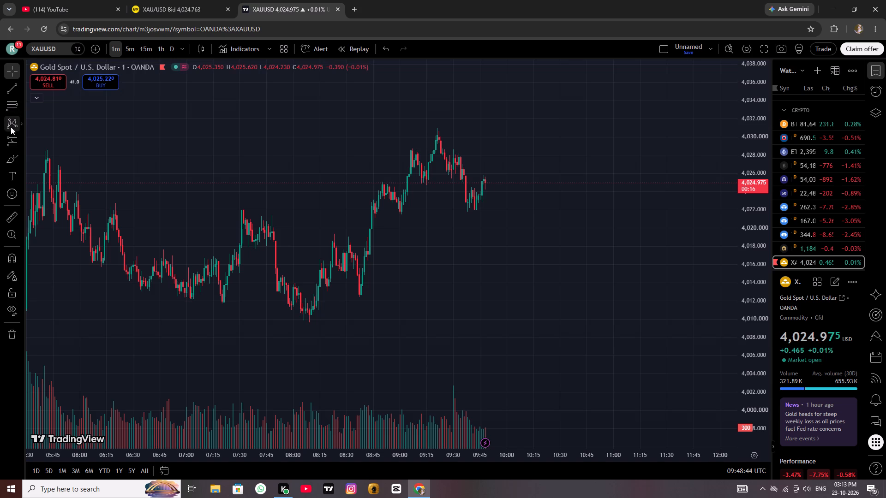
# Draw a thin rectangle zone from the 07:29 swing high to about 10:38, between about 4,022.3 and 4,021.4.
pyautogui.click(21, 159)
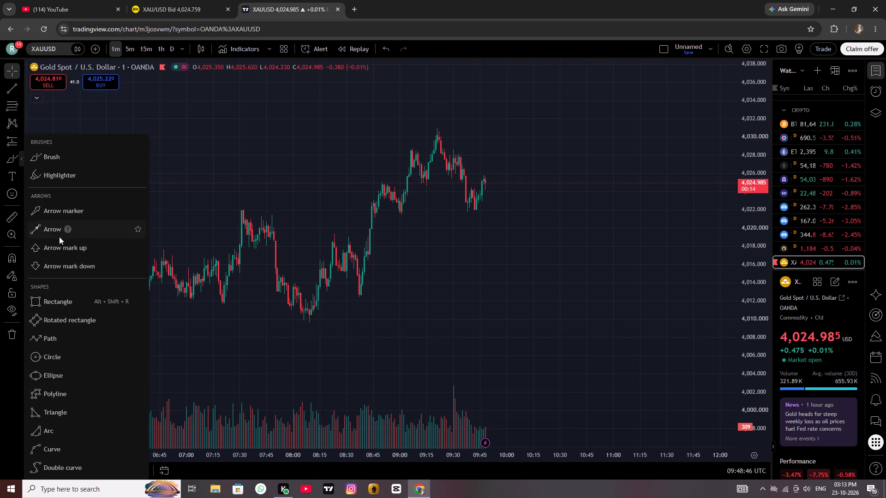
pyautogui.click(59, 306)
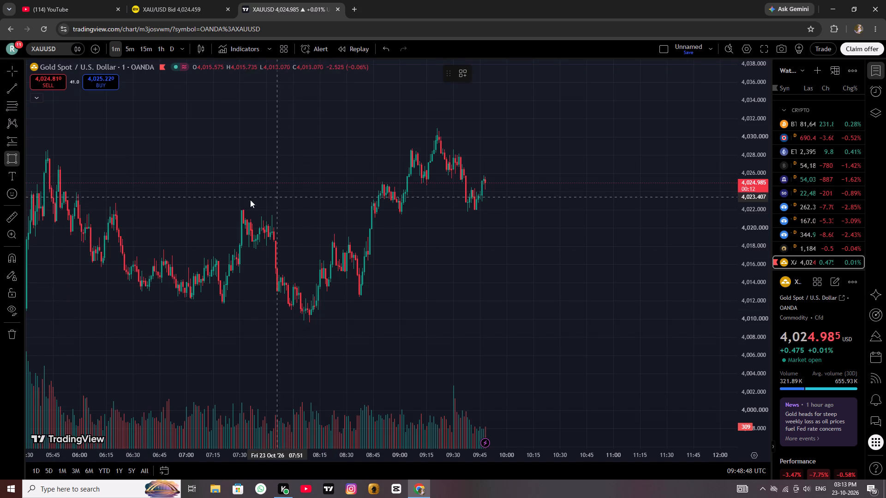
pyautogui.moveTo(238, 207); pyautogui.dragTo(574, 218)
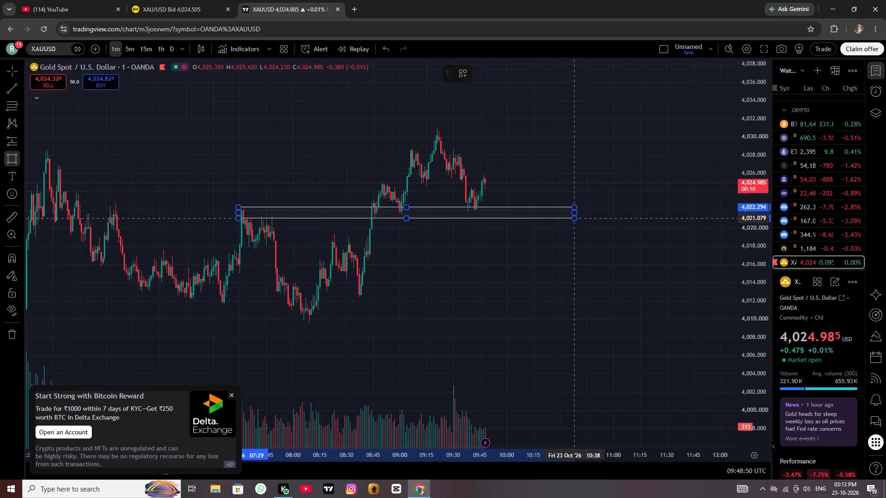
pyautogui.moveTo(574, 218); pyautogui.dragTo(574, 215)
pyautogui.click(574, 215)
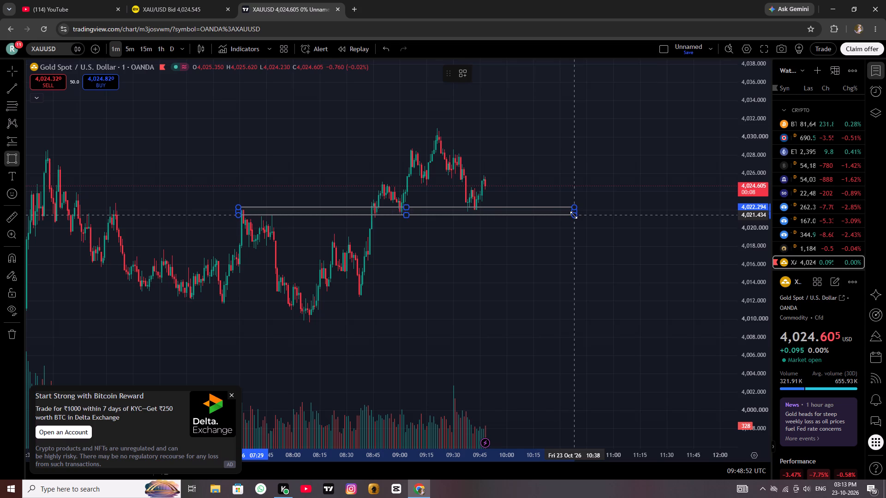
pyautogui.click(600, 213)
# Draw a nearly horizontal trend line at about 4,028.8 across the recent highs, from 09:05 to about 09:35.
pyautogui.scroll(-4, 599, 201)
pyautogui.scroll(3, 658, 209)
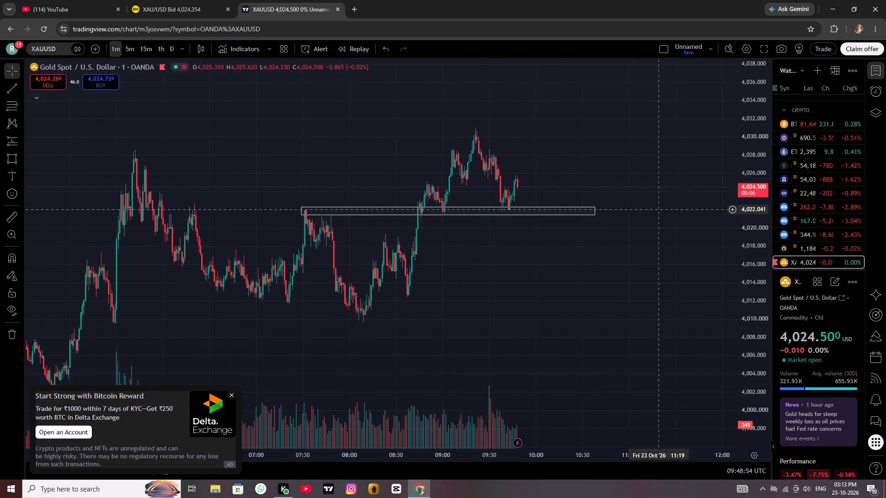
pyautogui.moveTo(655, 230); pyautogui.dragTo(546, 219)
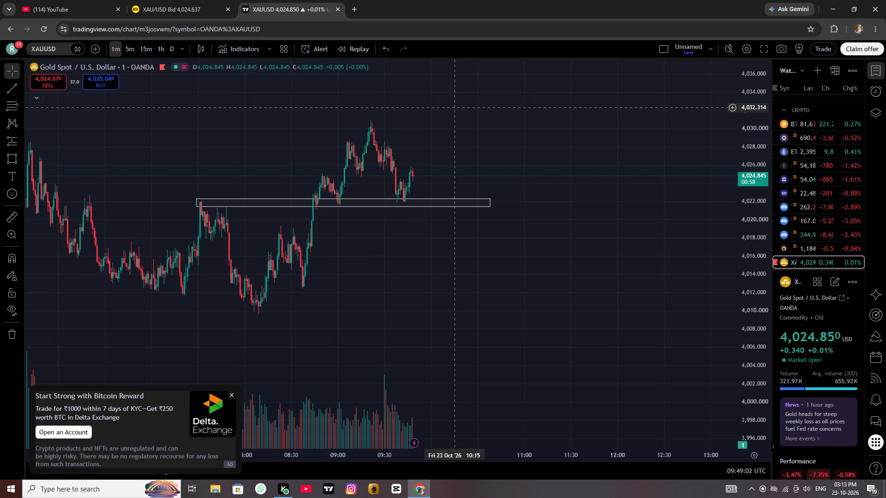
pyautogui.scroll(3, 542, 126)
pyautogui.moveTo(369, 152); pyautogui.dragTo(577, 196)
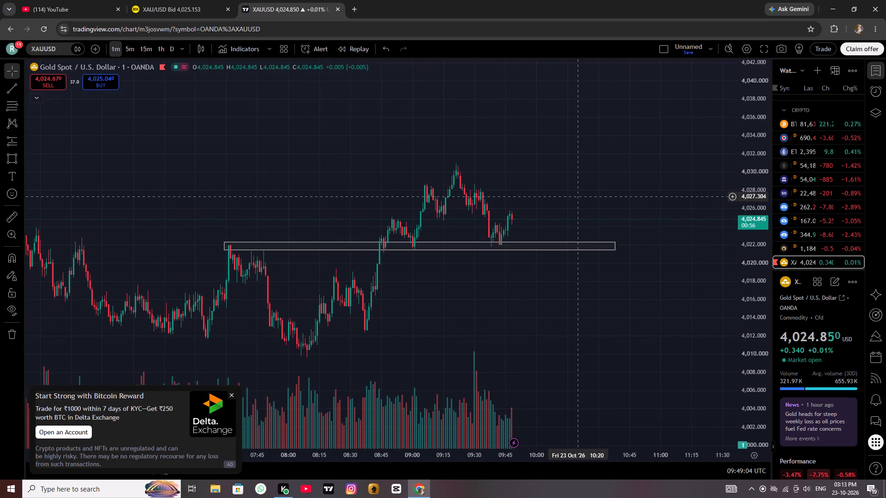
pyautogui.scroll(2, 578, 196)
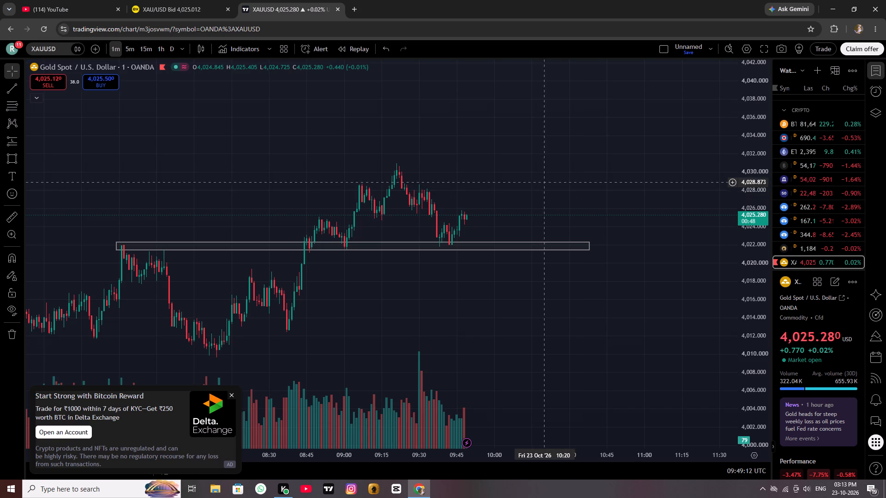
pyautogui.click(7, 86)
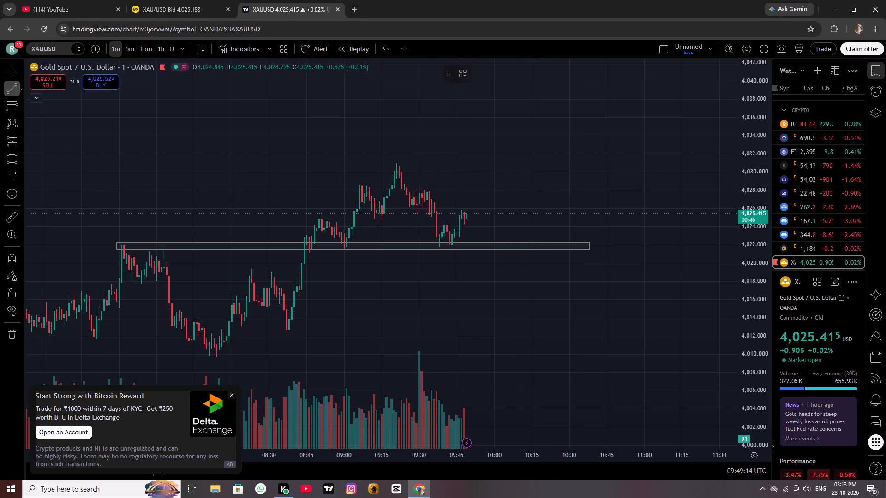
pyautogui.moveTo(356, 184); pyautogui.dragTo(413, 186)
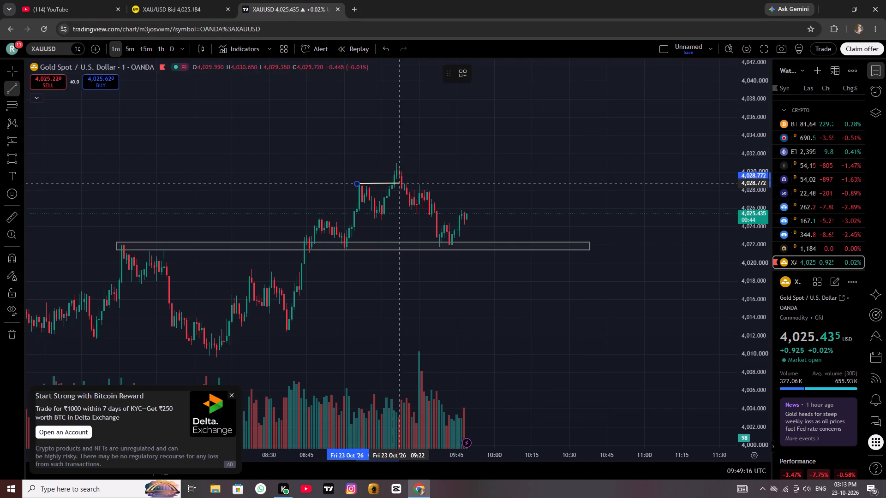
pyautogui.moveTo(413, 186); pyautogui.dragTo(422, 183)
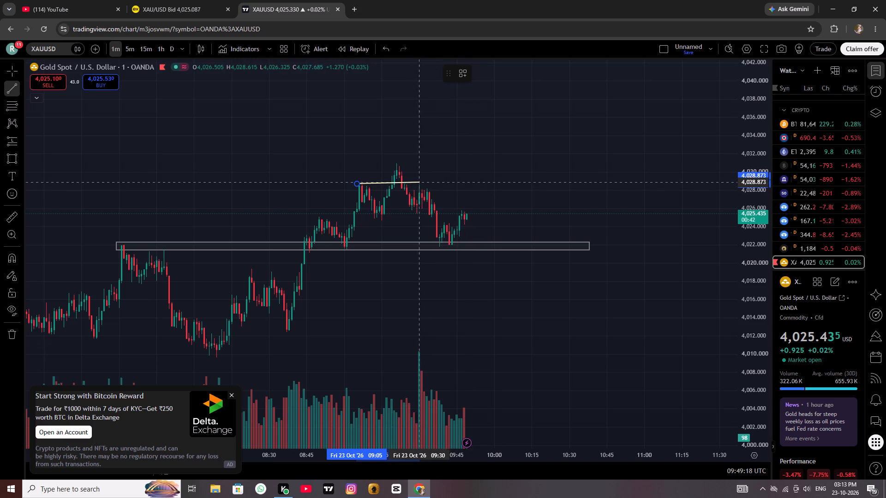
pyautogui.moveTo(422, 183); pyautogui.dragTo(433, 183)
pyautogui.click(433, 183)
pyautogui.click(454, 172)
# Examine how the recent candles behave around the rectangle zone and the trend line, at closer and wider ranges.
pyautogui.scroll(4, 465, 168)
pyautogui.scroll(-2, 465, 168)
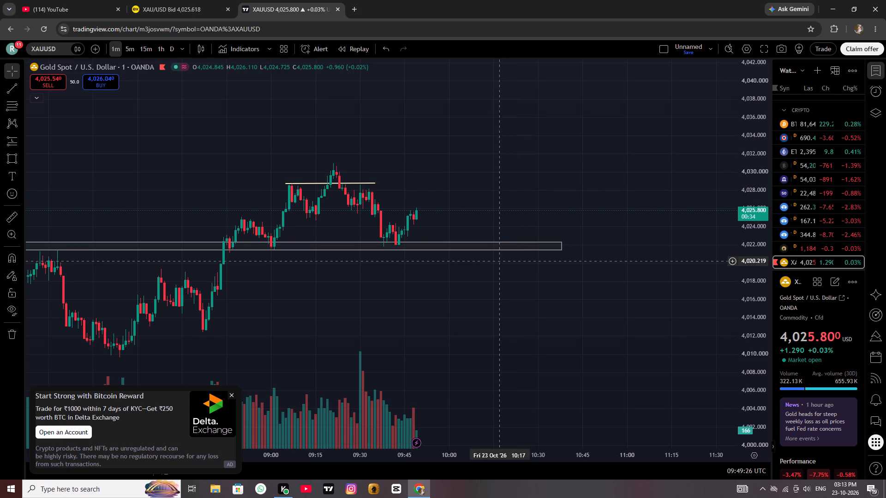
pyautogui.scroll(2, 493, 265)
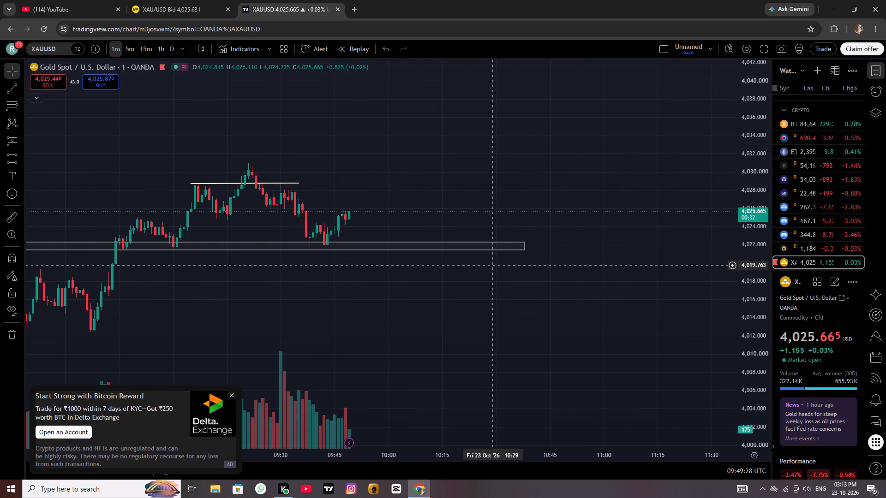
pyautogui.scroll(-3, 493, 265)
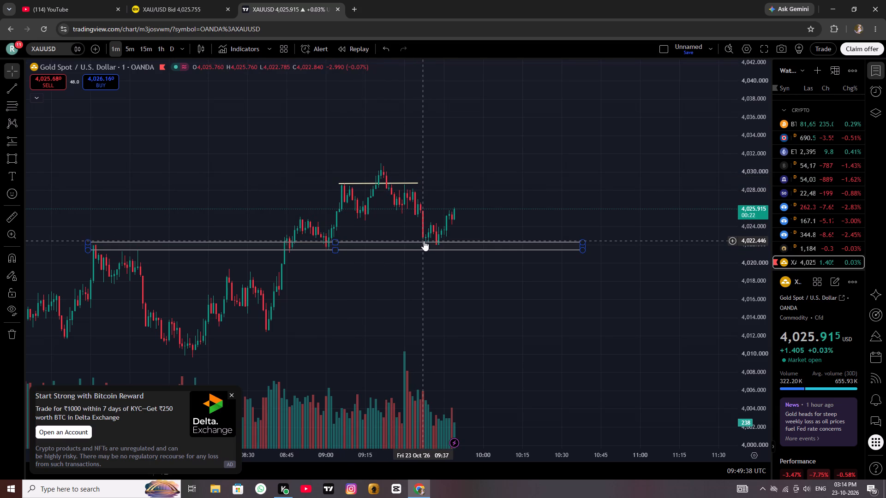
pyautogui.scroll(-1, 412, 317)
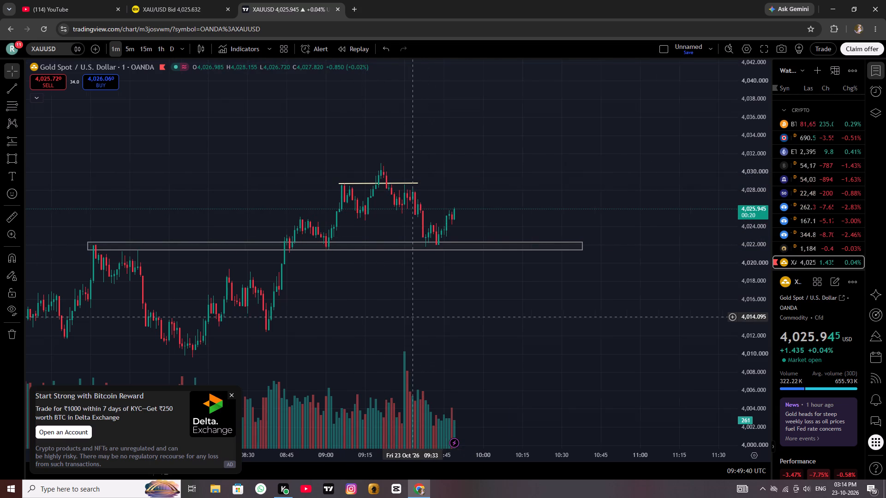
pyautogui.scroll(-3, 412, 317)
pyautogui.moveTo(553, 313); pyautogui.dragTo(610, 232)
pyautogui.scroll(3, 610, 232)
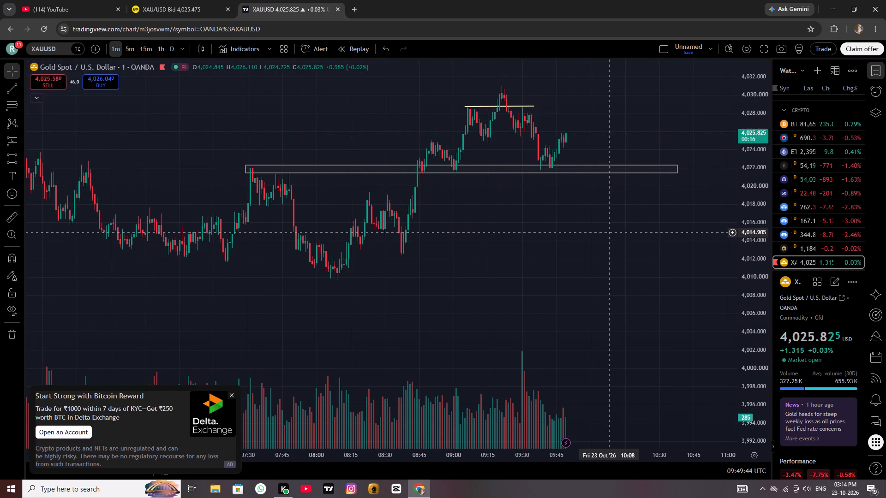
pyautogui.scroll(4, 610, 232)
pyautogui.scroll(-4, 610, 232)
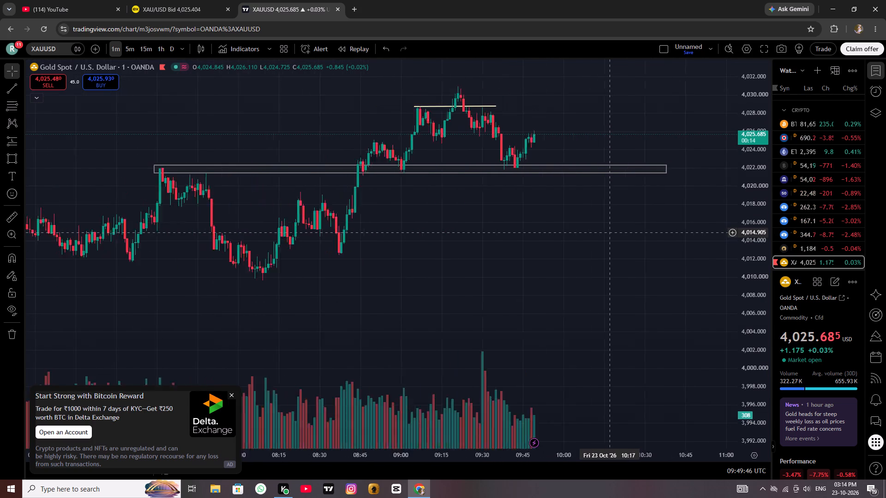
pyautogui.scroll(3, 610, 232)
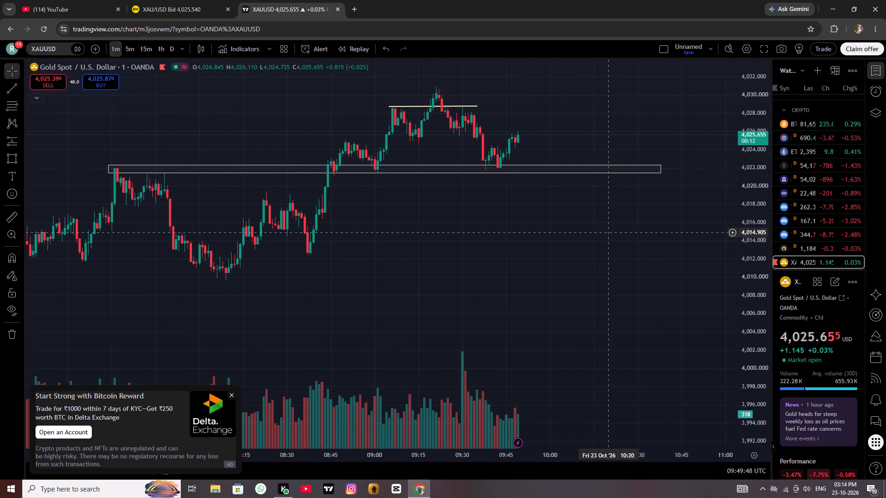
pyautogui.scroll(1, 610, 232)
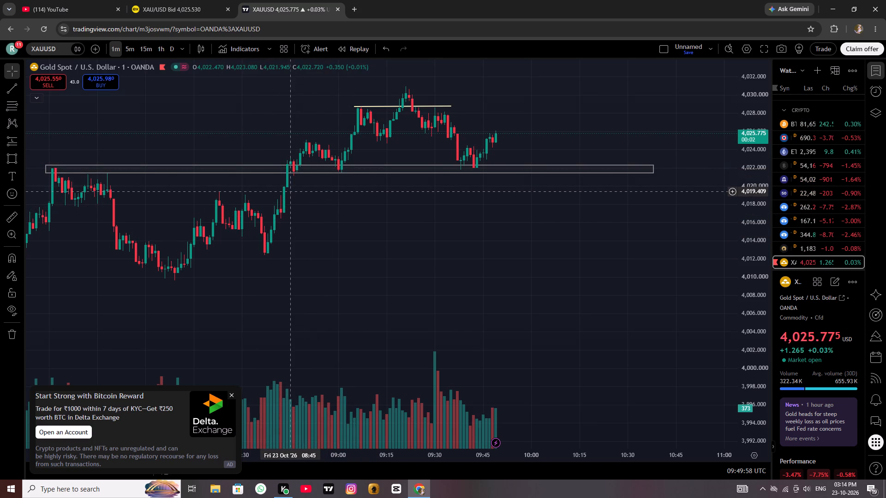
# Inspect the open, high, low and close values of individual candles between about 08:37 and 08:49.
pyautogui.scroll(1, 305, 232)
pyautogui.moveTo(296, 247); pyautogui.dragTo(498, 252)
pyautogui.moveTo(498, 251); pyautogui.dragTo(446, 283)
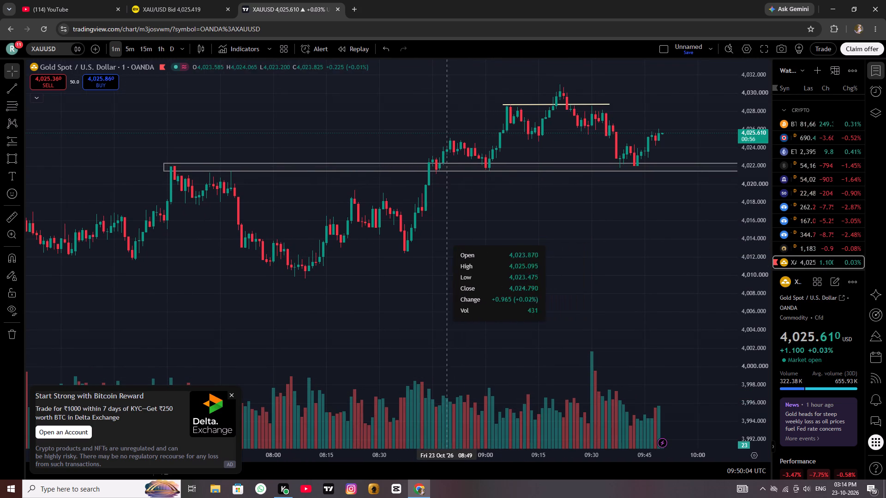
pyautogui.moveTo(446, 283); pyautogui.dragTo(410, 283)
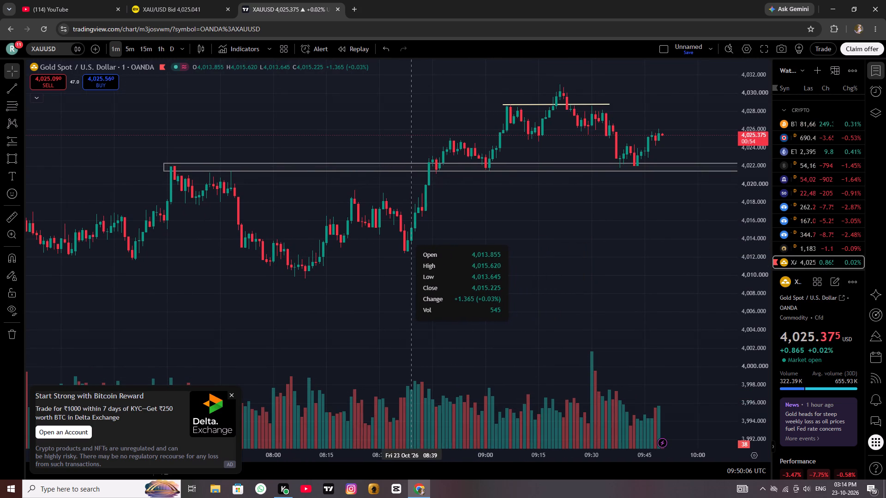
pyautogui.moveTo(410, 283); pyautogui.dragTo(408, 283)
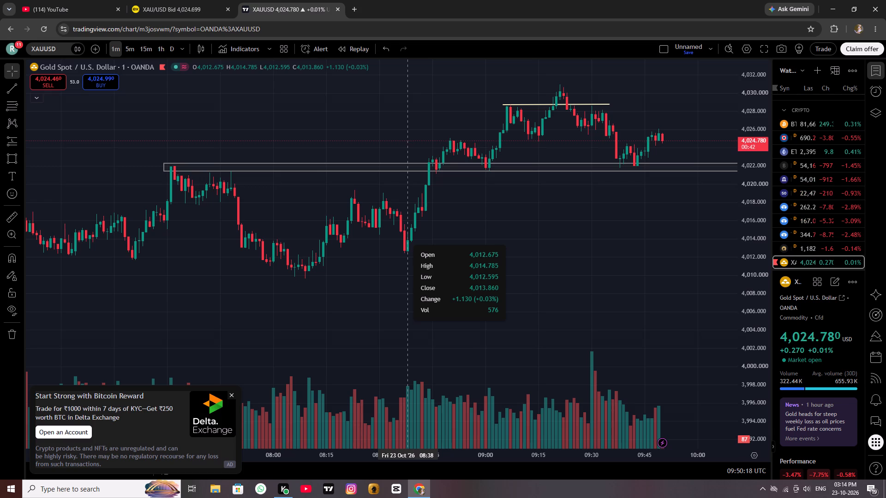
pyautogui.moveTo(408, 283); pyautogui.dragTo(403, 280)
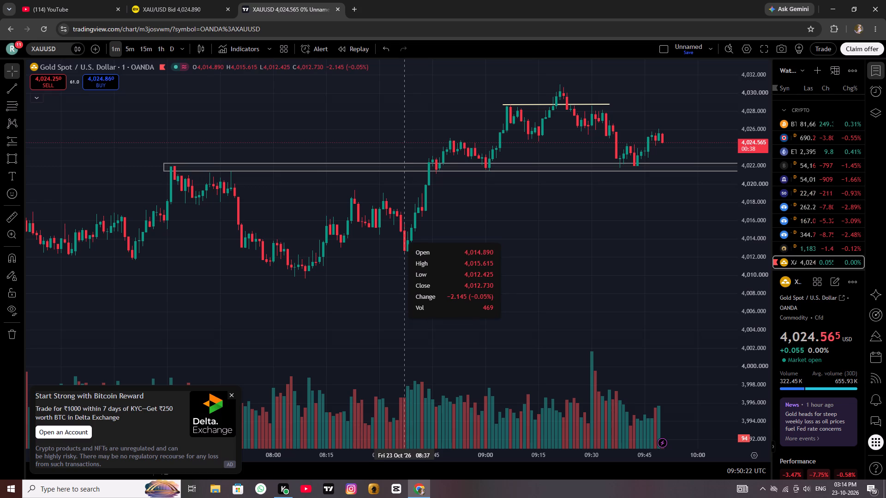
pyautogui.moveTo(403, 280); pyautogui.dragTo(399, 279)
# Return to the latest candles and examine the current price against the rectangle zone and trend line.
pyautogui.moveTo(585, 270); pyautogui.dragTo(317, 268)
pyautogui.moveTo(437, 258); pyautogui.dragTo(459, 294)
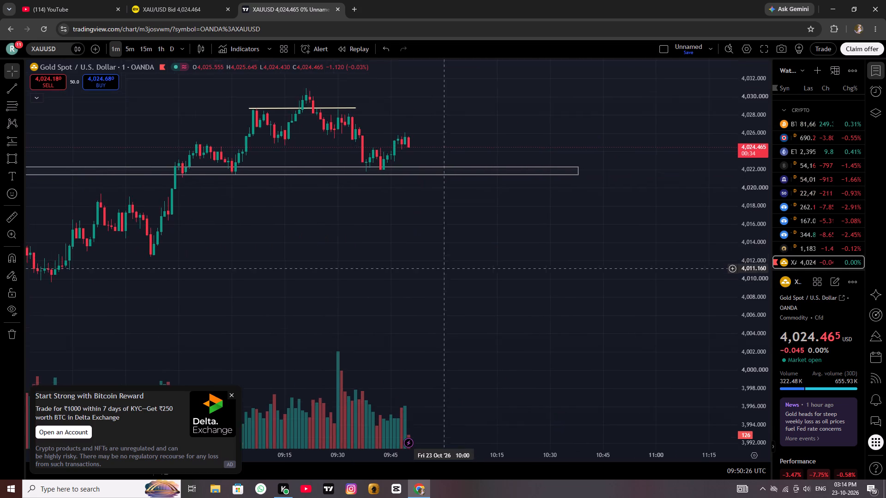
pyautogui.moveTo(459, 294); pyautogui.dragTo(473, 335)
pyautogui.scroll(-2, 468, 330)
pyautogui.scroll(2, 717, 315)
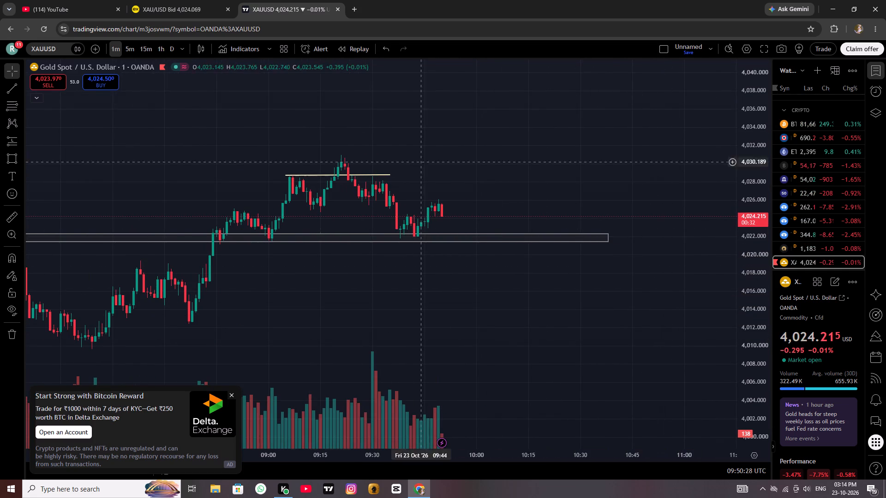
# Switch to the Exness tab and bring up its 1-minute XAU/USD chart.
pyautogui.click(177, 0)
pyautogui.scroll(-6, 519, 204)
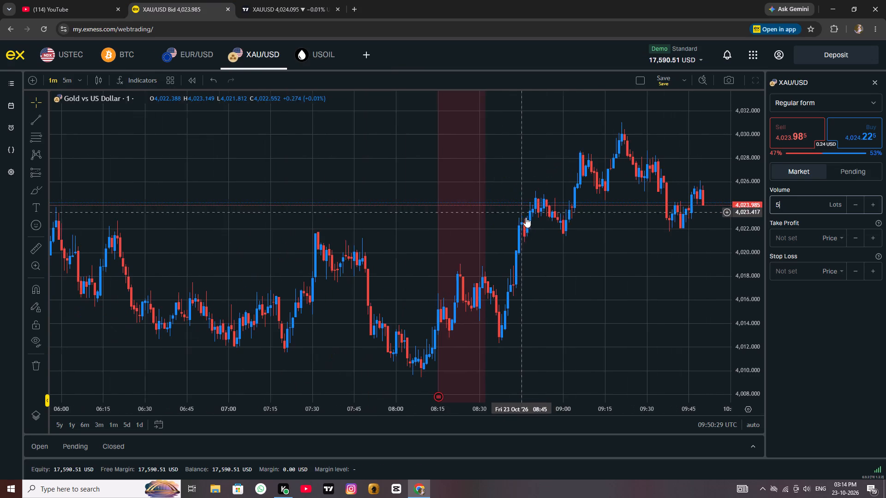
# Review the account's closed trades and open positions, then collapse the positions list.
pyautogui.moveTo(409, 232); pyautogui.dragTo(593, 171)
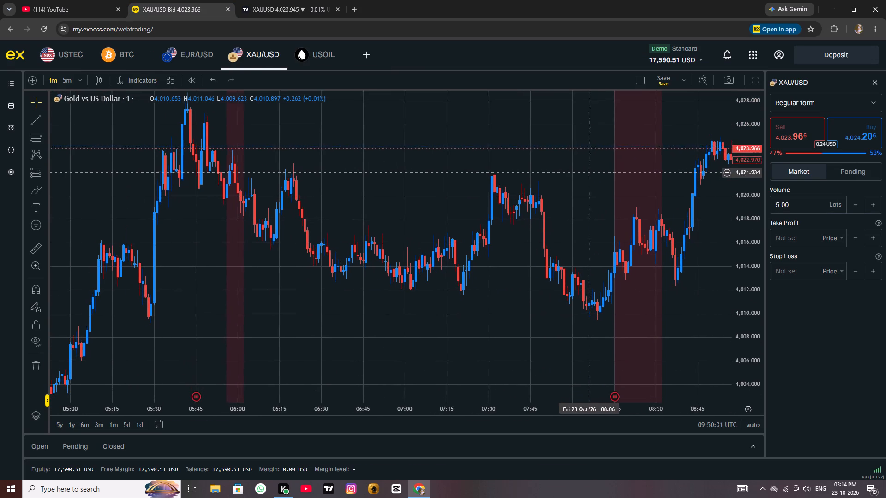
pyautogui.moveTo(593, 171); pyautogui.dragTo(594, 170)
pyautogui.moveTo(518, 282); pyautogui.dragTo(572, 206)
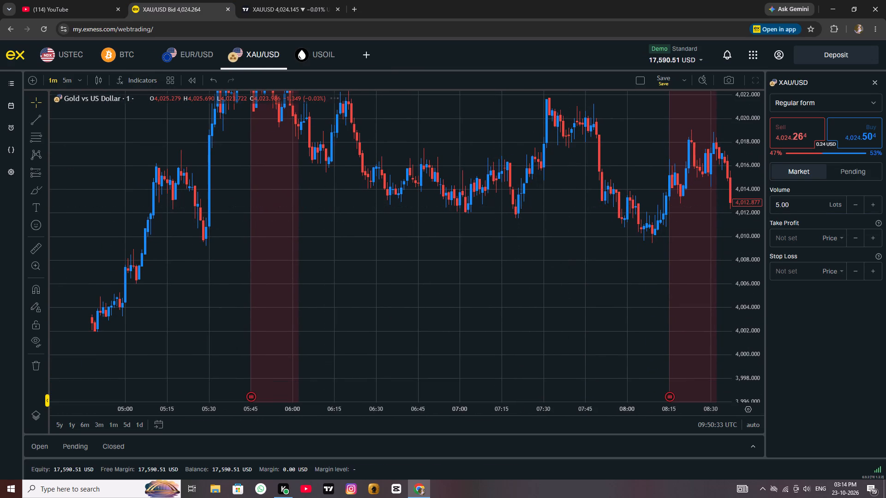
pyautogui.click(117, 447)
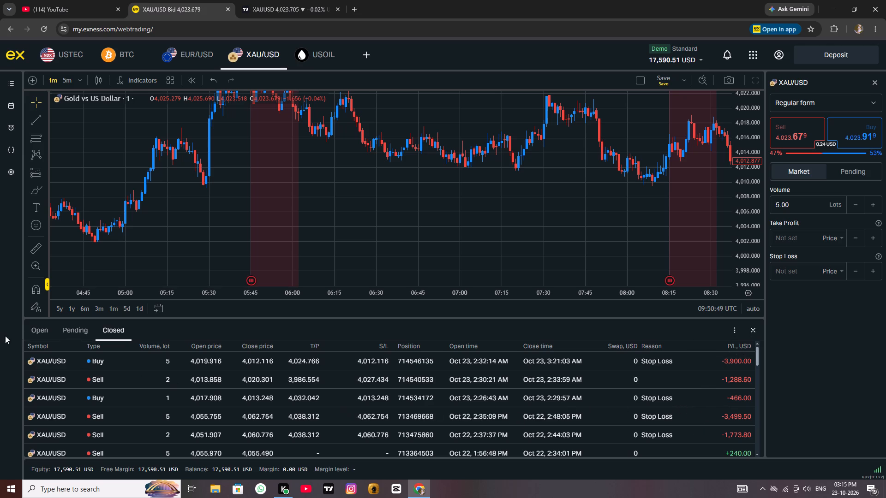
pyautogui.click(34, 327)
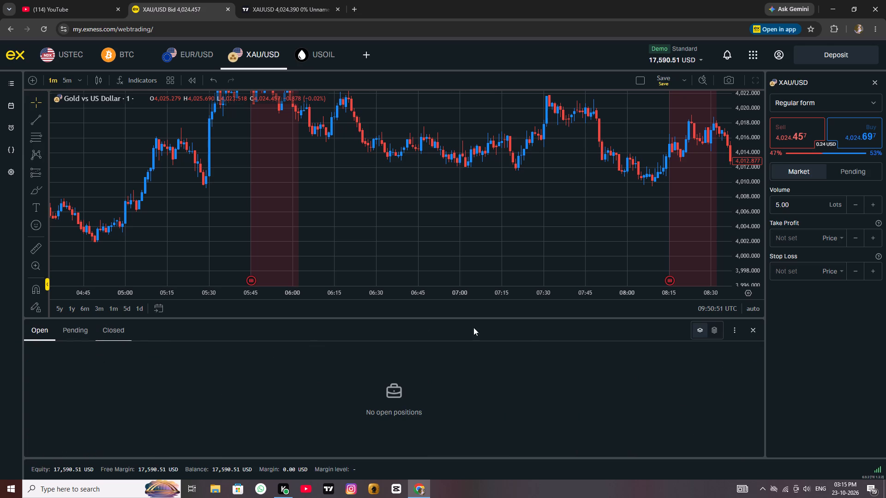
pyautogui.click(748, 330)
# Extend the purple rectangle zone's later end to about 03:13, with its lower edge at 4,014.204.
pyautogui.scroll(1, 462, 314)
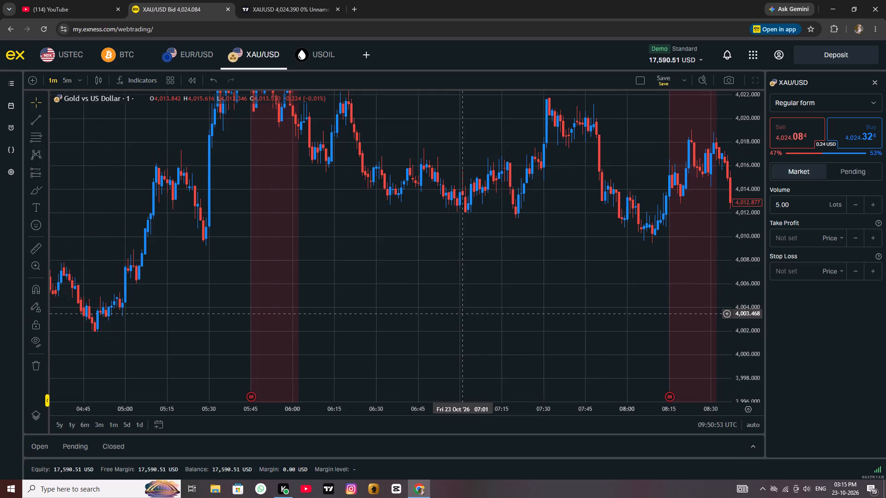
pyautogui.scroll(4, 462, 314)
pyautogui.scroll(-3, 462, 314)
pyautogui.moveTo(630, 320); pyautogui.dragTo(322, 370)
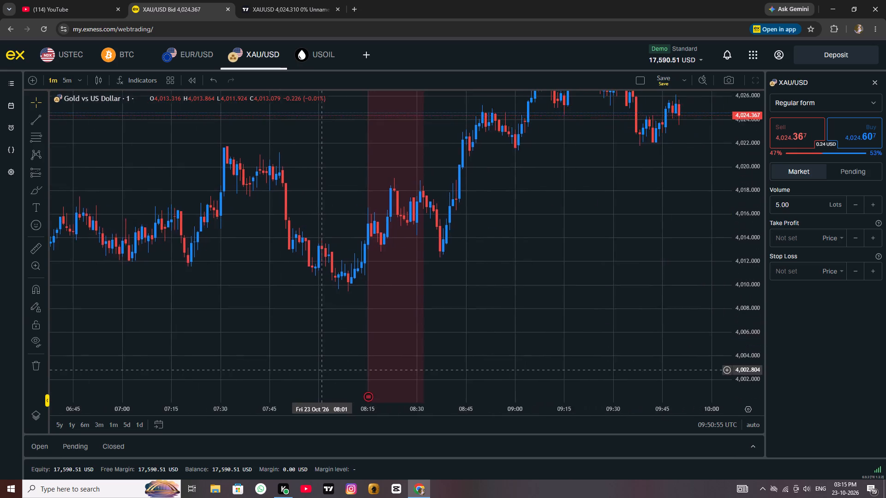
pyautogui.moveTo(322, 370); pyautogui.dragTo(565, 377)
pyautogui.scroll(-4, 565, 377)
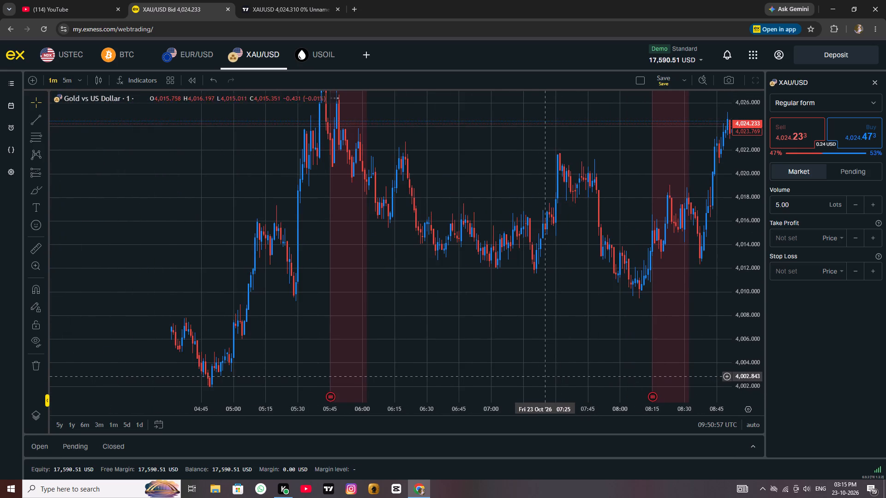
pyautogui.moveTo(539, 374); pyautogui.dragTo(675, 356)
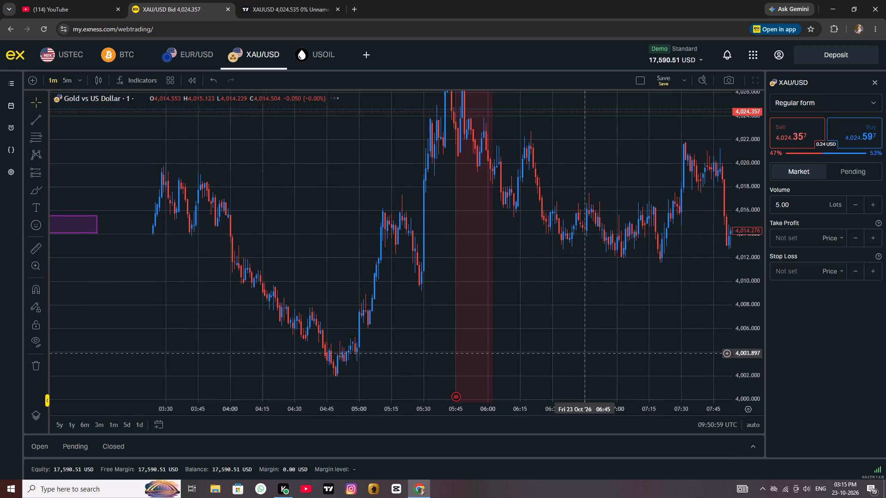
pyautogui.moveTo(675, 356); pyautogui.dragTo(676, 356)
pyautogui.moveTo(275, 267); pyautogui.dragTo(581, 274)
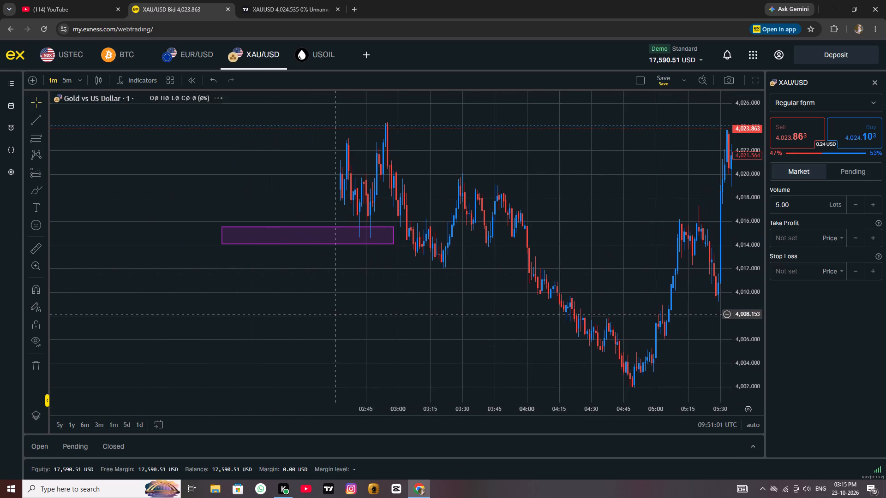
pyautogui.moveTo(389, 326); pyautogui.dragTo(536, 322)
pyautogui.scroll(4, 536, 321)
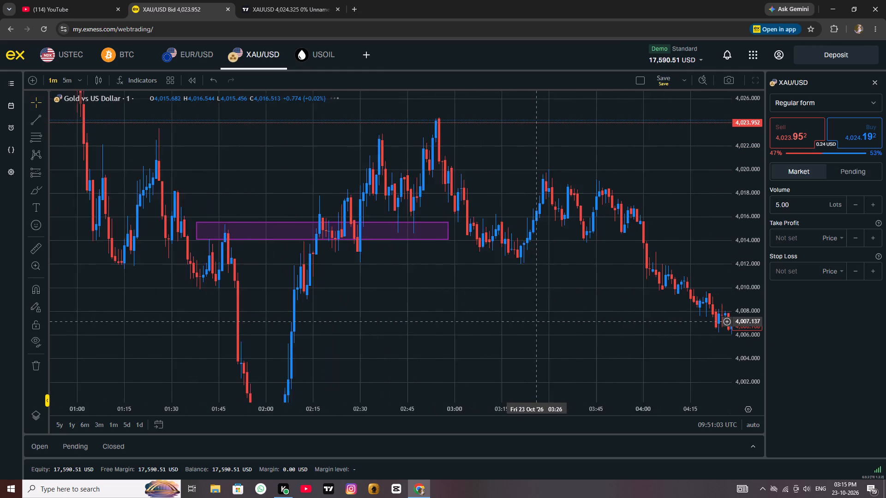
pyautogui.scroll(2, 536, 321)
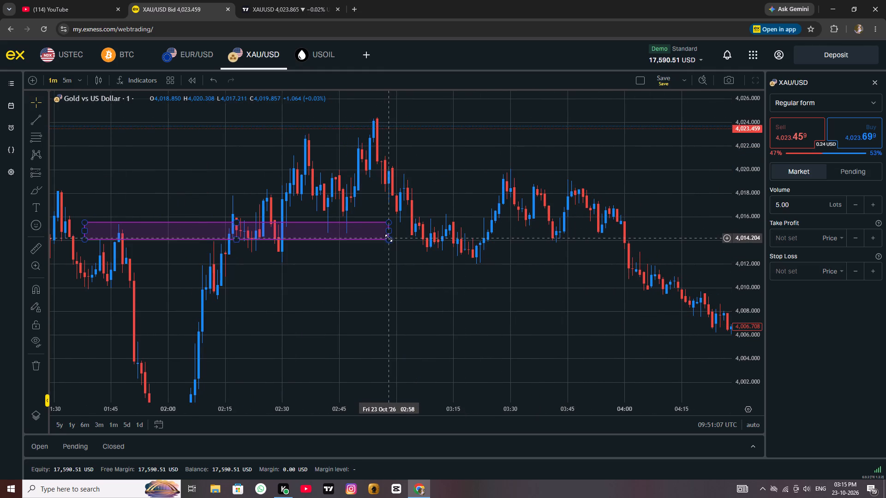
pyautogui.moveTo(389, 238); pyautogui.dragTo(444, 238)
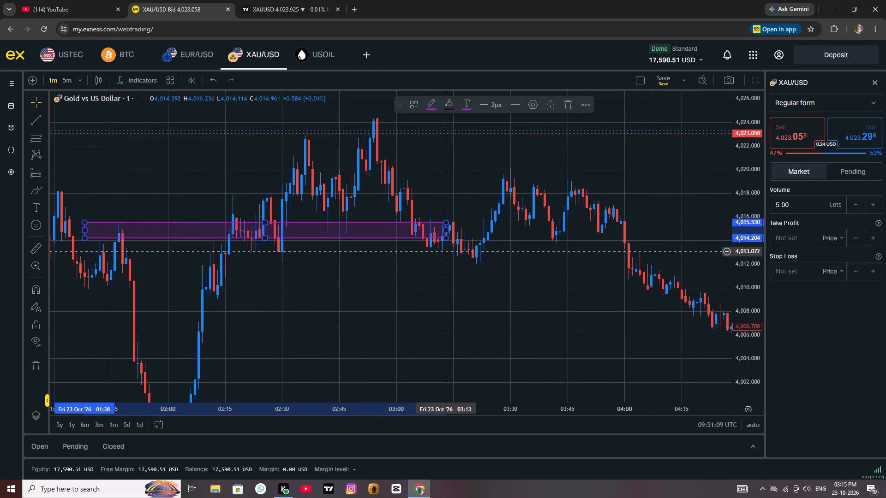
pyautogui.click(444, 263)
# Examine the price action from the purple zone through the morning swings to the latest XAU/USD candles.
pyautogui.scroll(2, 538, 337)
pyautogui.scroll(-1, 531, 332)
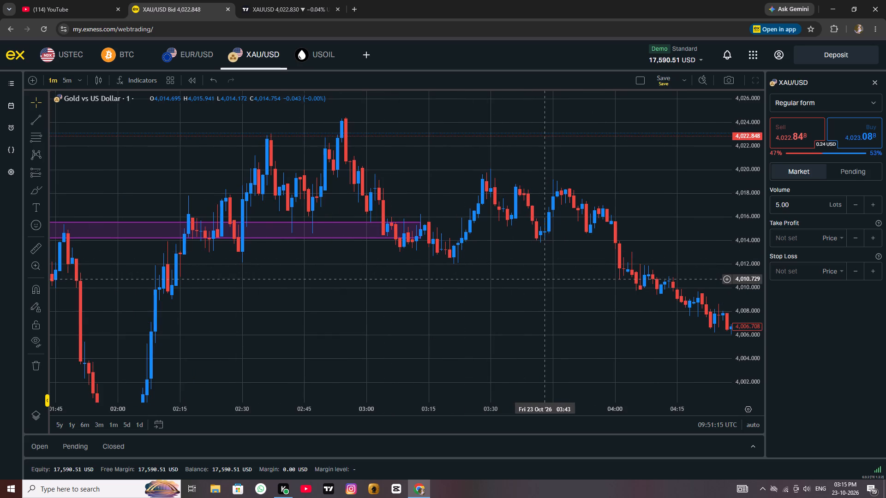
pyautogui.scroll(-7, 544, 279)
pyautogui.moveTo(601, 296); pyautogui.dragTo(497, 315)
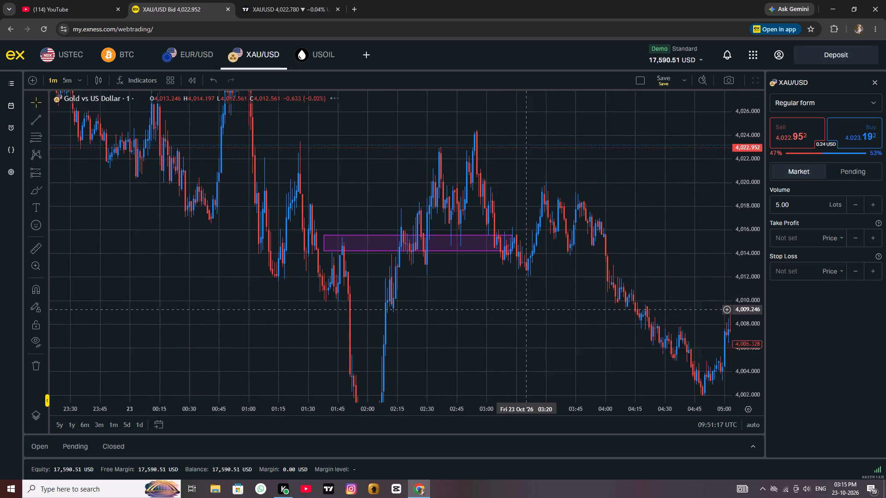
pyautogui.moveTo(497, 315); pyautogui.dragTo(408, 312)
pyautogui.moveTo(437, 317); pyautogui.dragTo(418, 280)
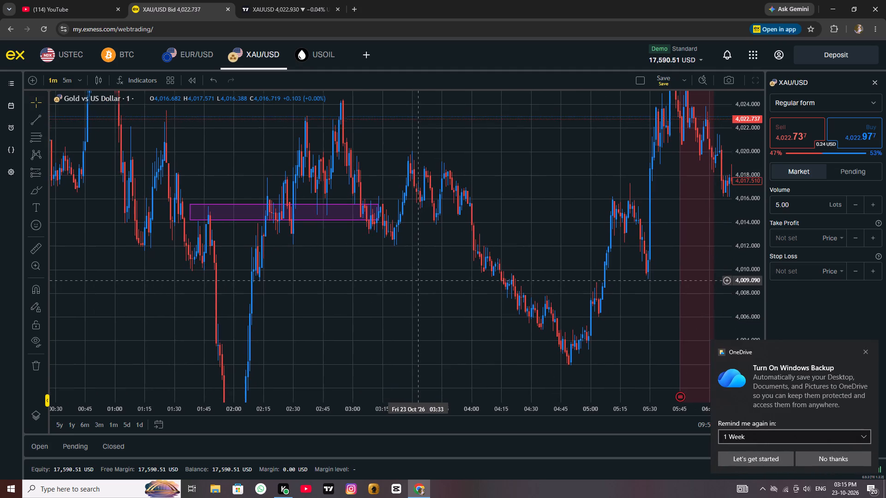
pyautogui.moveTo(484, 302); pyautogui.dragTo(311, 299)
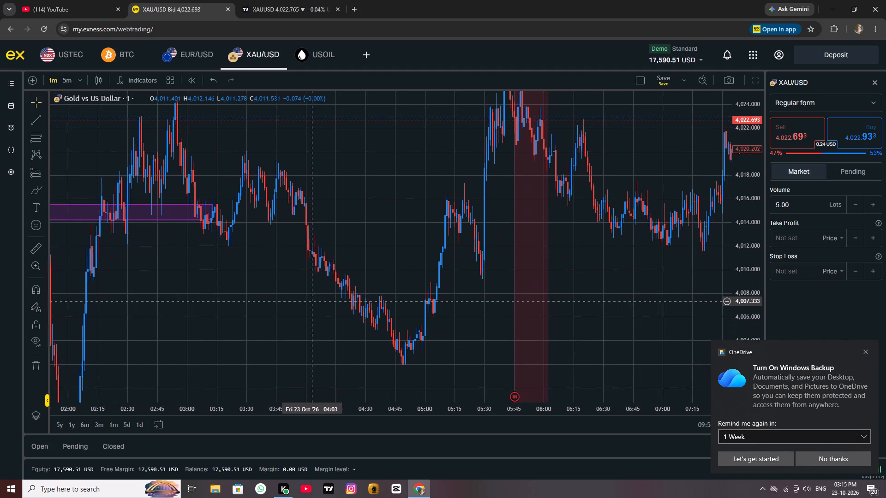
pyautogui.moveTo(311, 299); pyautogui.dragTo(295, 360)
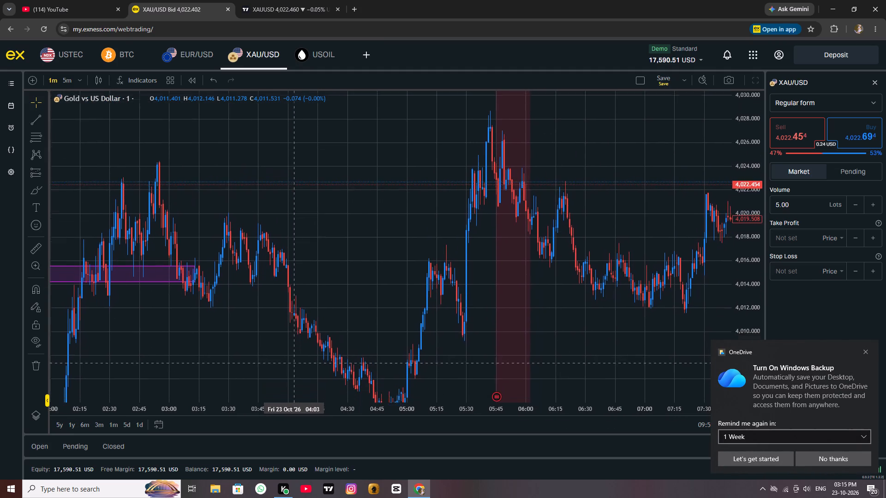
pyautogui.moveTo(295, 360); pyautogui.dragTo(464, 316)
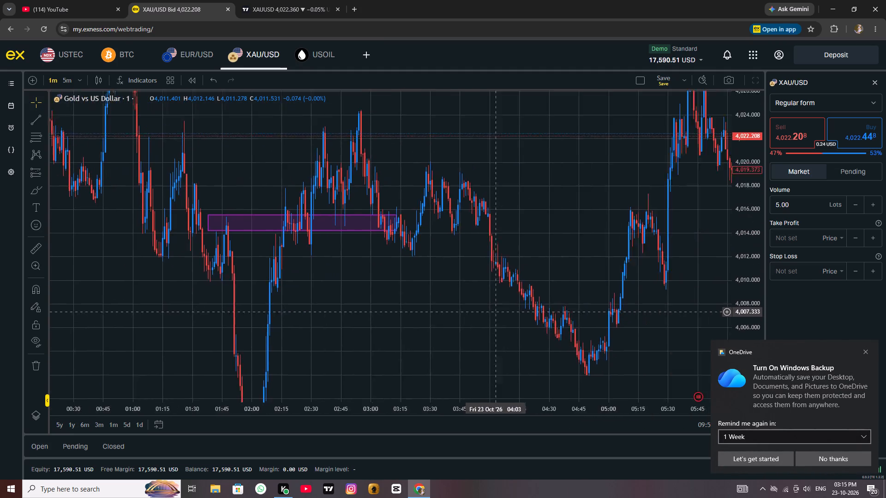
pyautogui.moveTo(464, 316); pyautogui.dragTo(237, 245)
pyautogui.moveTo(632, 244); pyautogui.dragTo(287, 365)
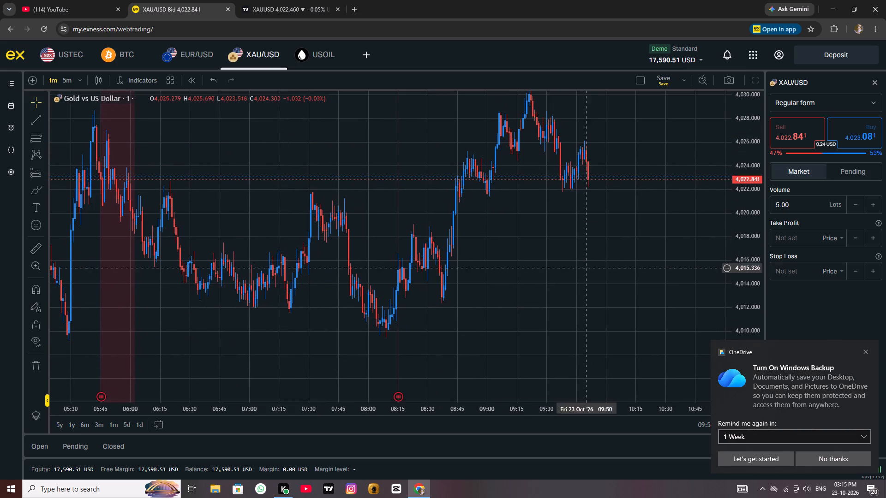
pyautogui.moveTo(591, 264); pyautogui.dragTo(511, 298)
pyautogui.scroll(6, 511, 298)
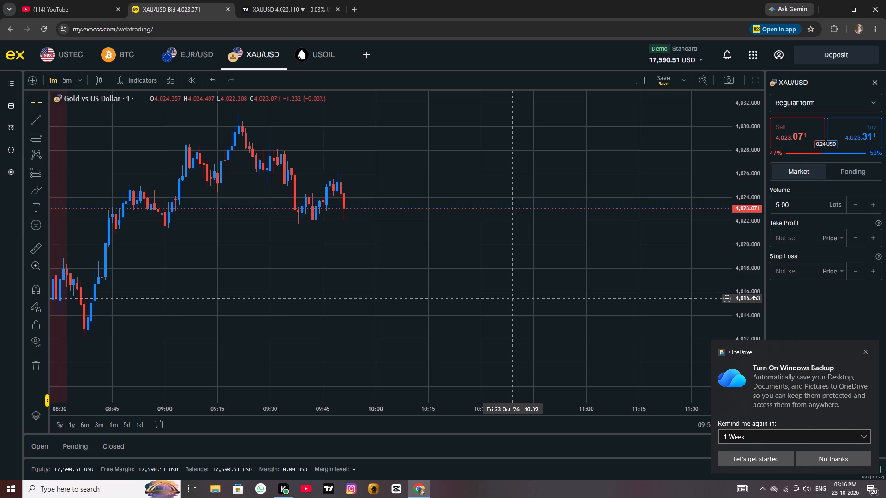
pyautogui.click(190, 3)
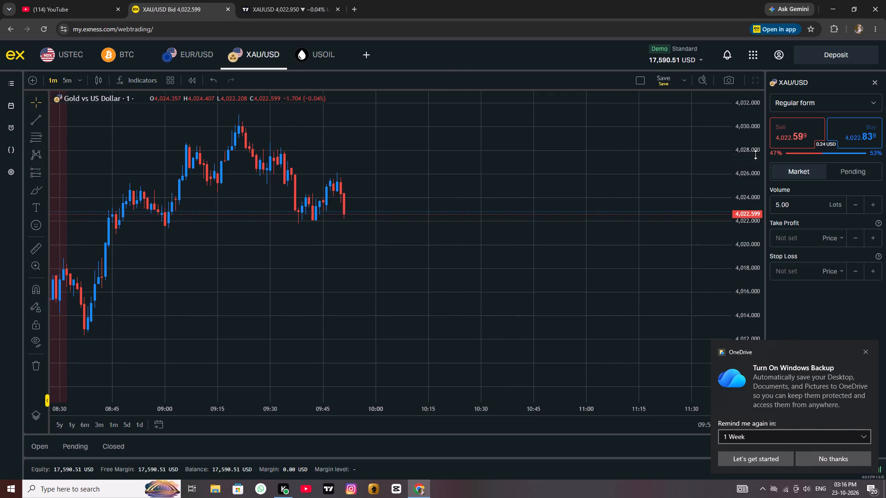
# Open a 2-lot market sell position on XAU/USD, dismissing the OneDrive backup notification covering the order form.
pyautogui.click(796, 142)
pyautogui.moveTo(794, 207); pyautogui.dragTo(574, 205)
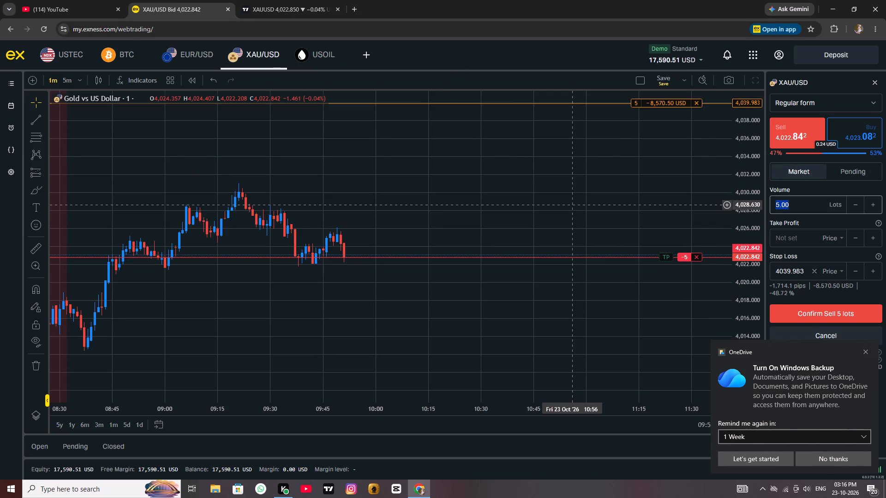
pyautogui.press('BackSpace')
pyautogui.press('2')
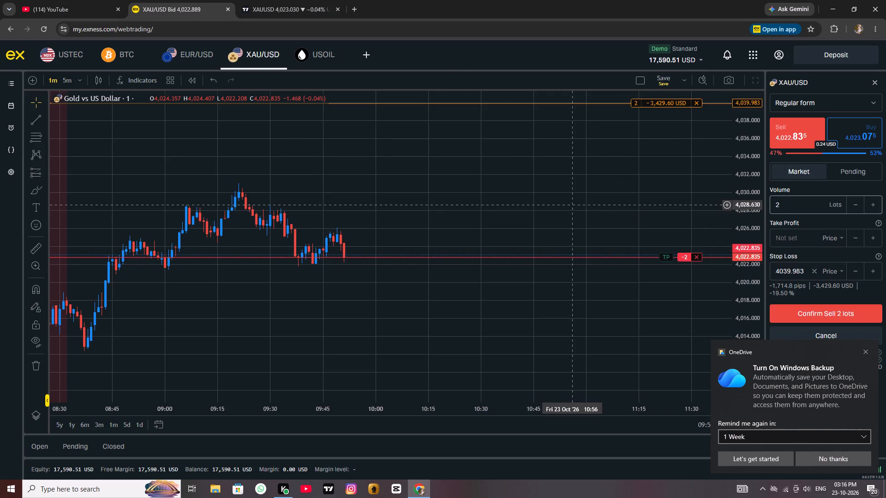
pyautogui.click(855, 313)
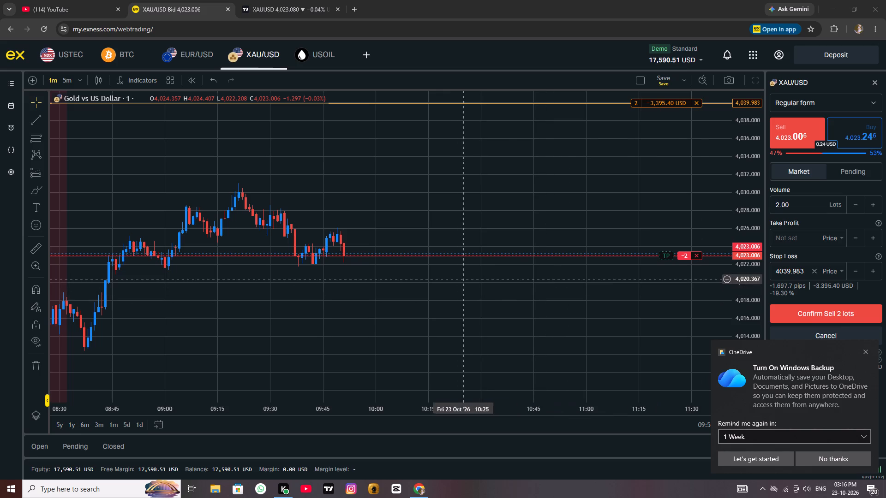
pyautogui.click(801, 316)
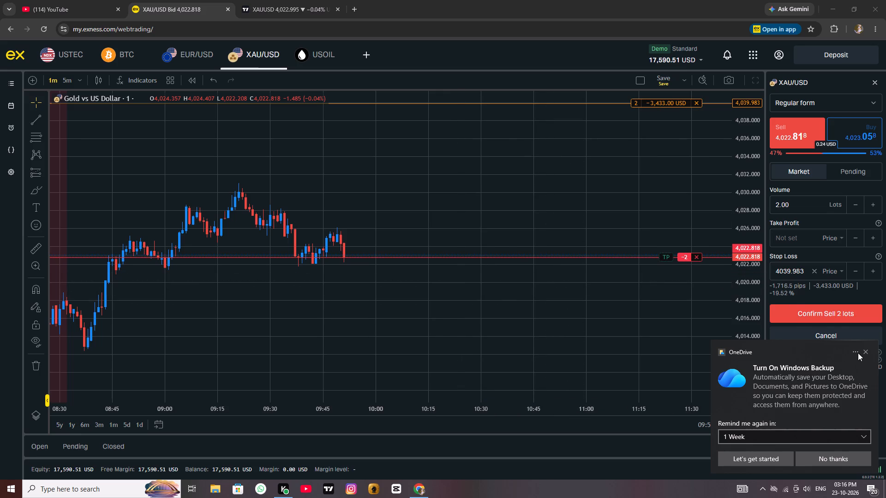
pyautogui.click(869, 352)
pyautogui.click(839, 312)
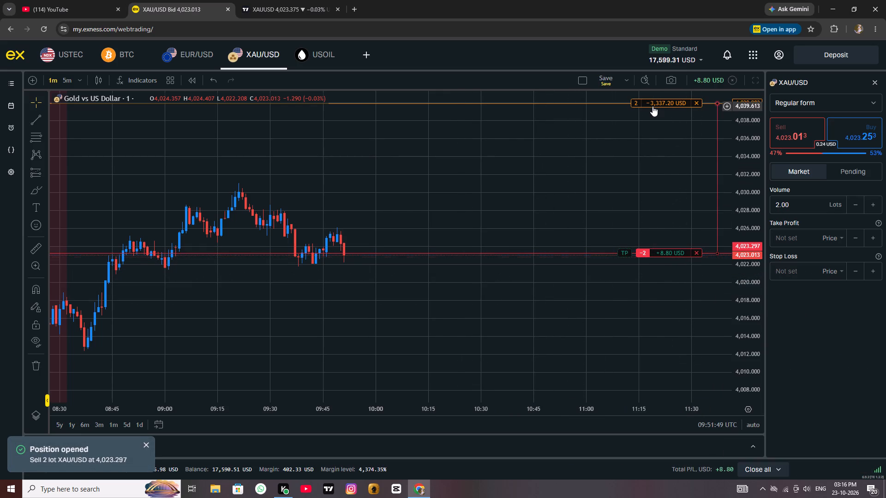
# Move the sell position's stop loss to 4028.271 and apply the modification.
pyautogui.moveTo(653, 104); pyautogui.dragTo(683, 204)
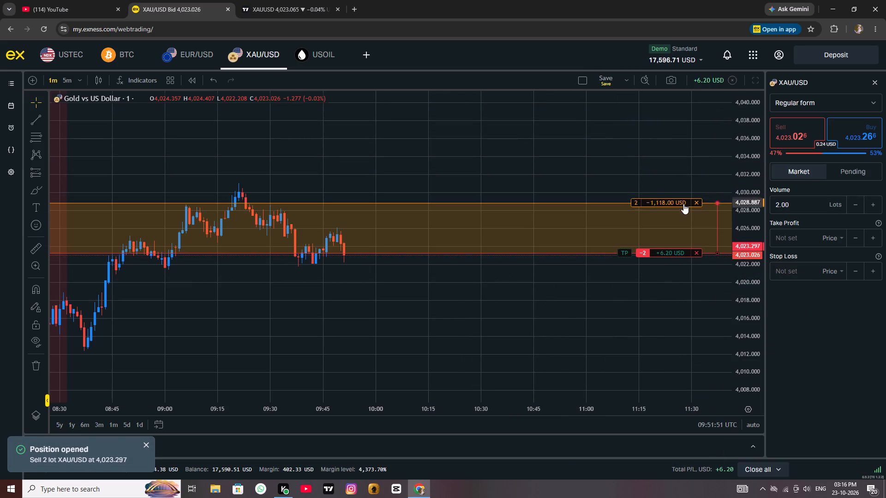
pyautogui.moveTo(683, 204); pyautogui.dragTo(684, 208)
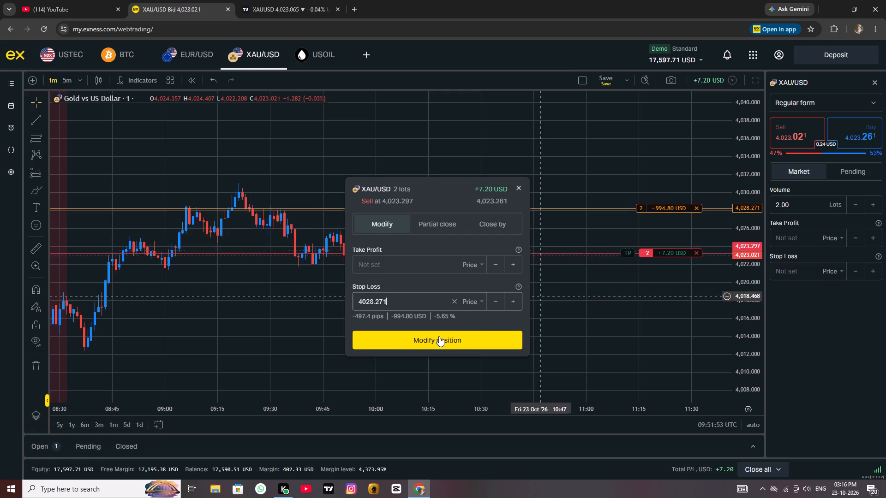
pyautogui.click(418, 335)
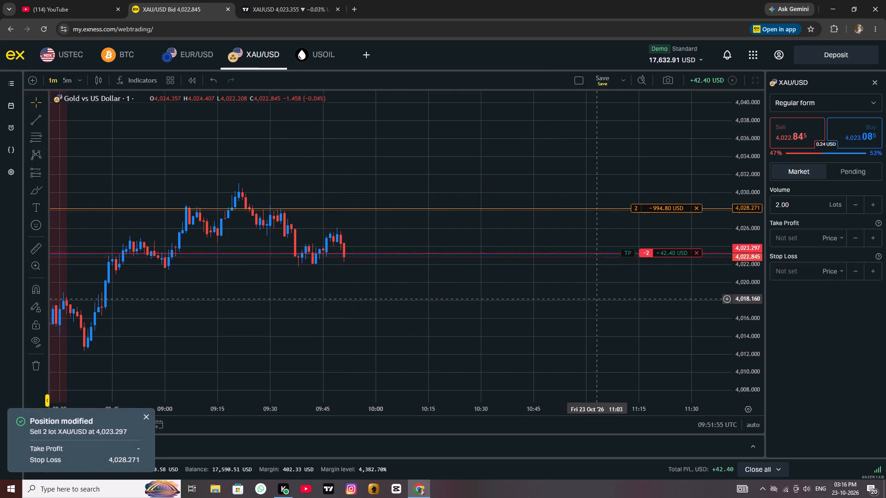
# Set the sell position's take profit to 4,012.823 and apply the modification.
pyautogui.scroll(3, 597, 299)
pyautogui.scroll(-5, 597, 299)
pyautogui.moveTo(597, 297); pyautogui.dragTo(562, 204)
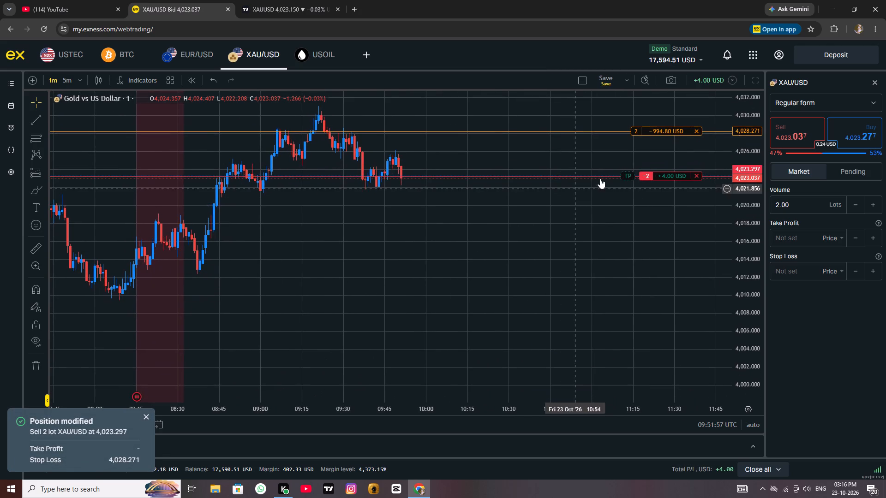
pyautogui.moveTo(629, 177); pyautogui.dragTo(649, 265)
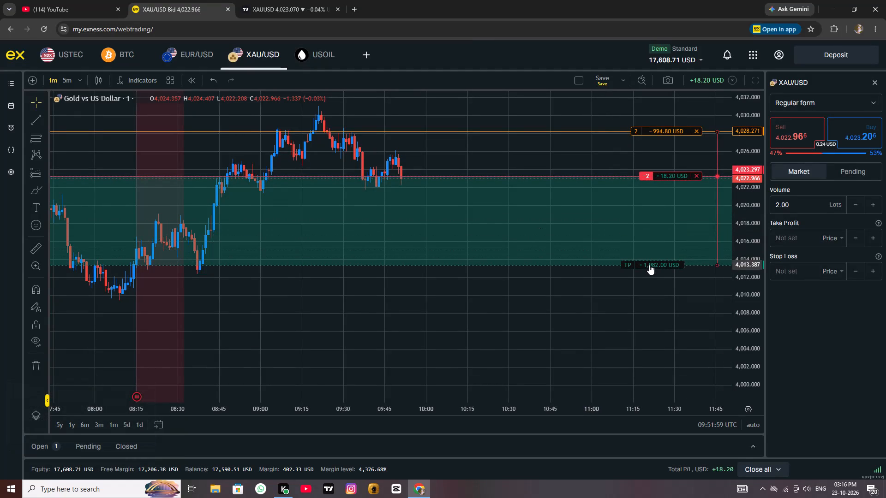
pyautogui.moveTo(649, 265); pyautogui.dragTo(651, 270)
pyautogui.moveTo(491, 334); pyautogui.dragTo(492, 341)
pyautogui.click(492, 345)
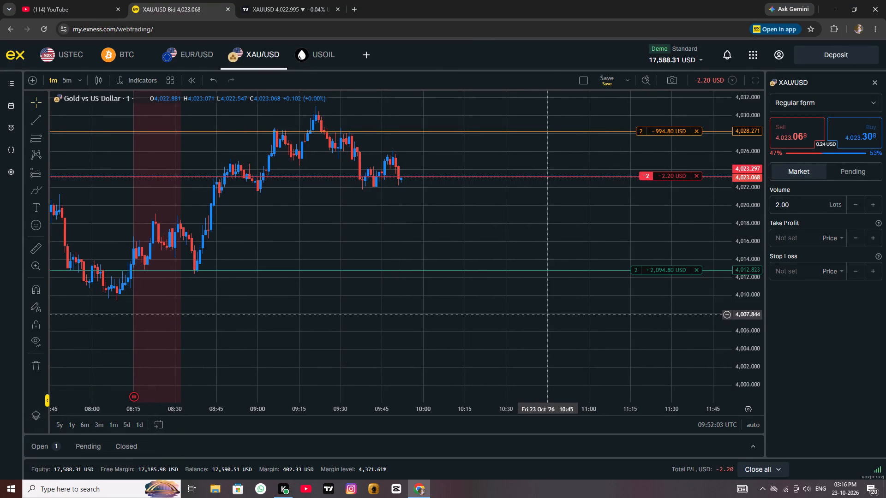
# Examine the current price against the sell position's entry, stop-loss and take-profit lines.
pyautogui.scroll(-2, 582, 298)
pyautogui.moveTo(617, 304); pyautogui.dragTo(572, 269)
pyautogui.moveTo(564, 280); pyautogui.dragTo(550, 332)
pyautogui.scroll(2, 551, 324)
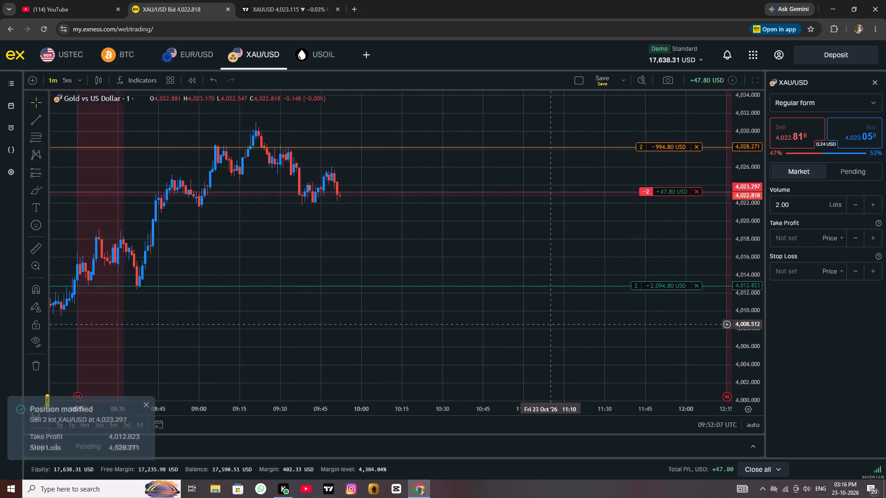
pyautogui.scroll(-1, 551, 324)
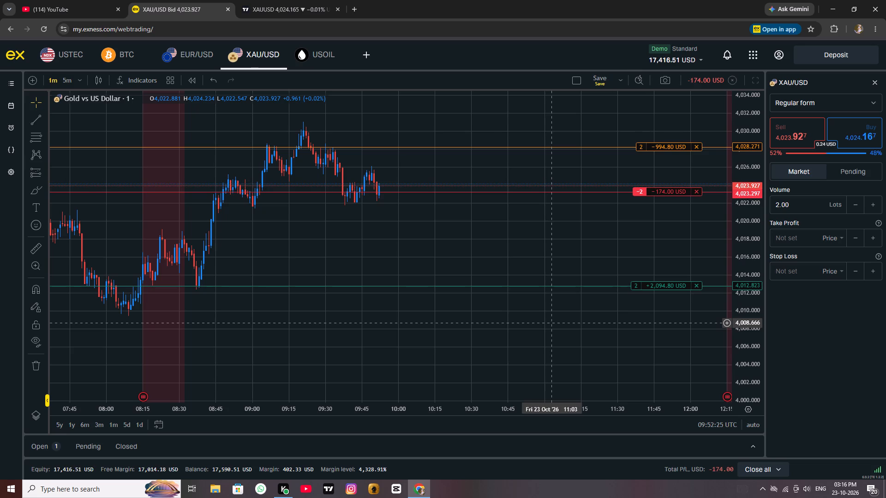
# Bookmark the Exness XAU/USD trading page in Other bookmarks.
pyautogui.hotkey('ctrl', 'd')
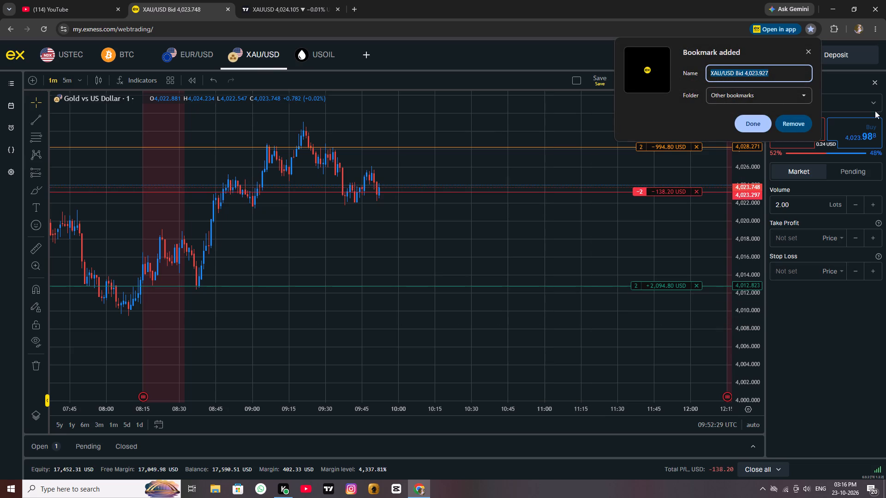
pyautogui.click(808, 49)
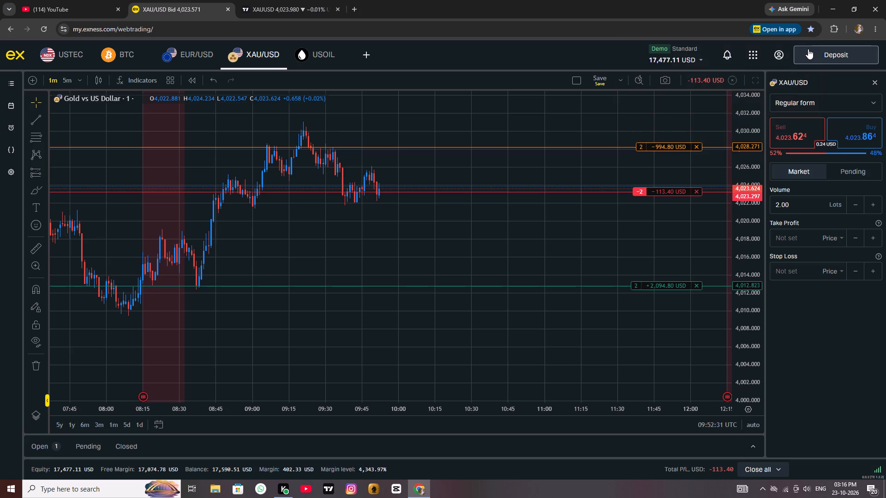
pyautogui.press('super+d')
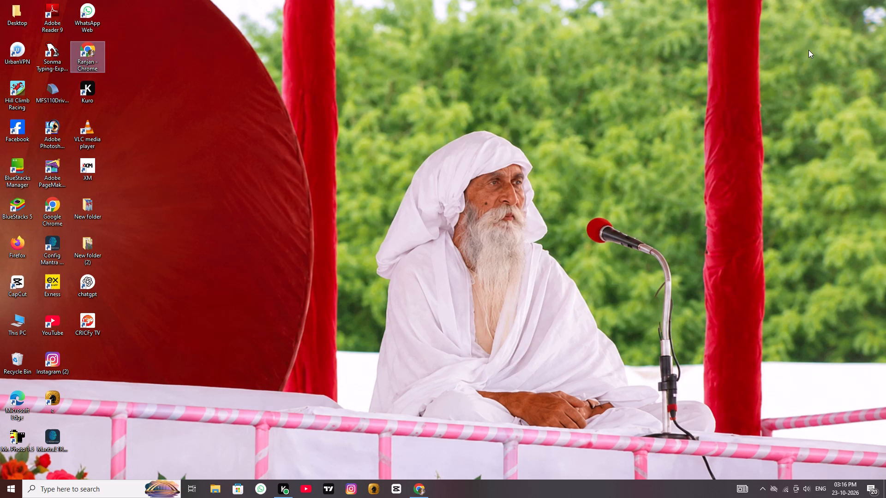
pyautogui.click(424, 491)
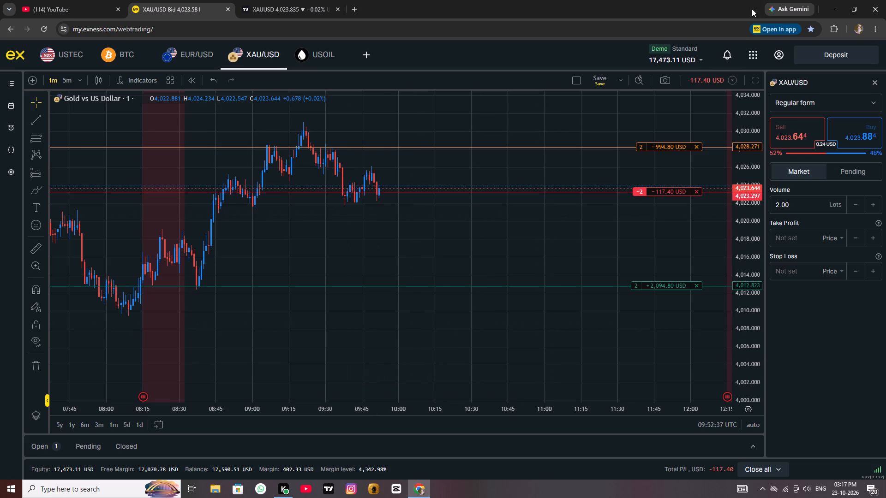
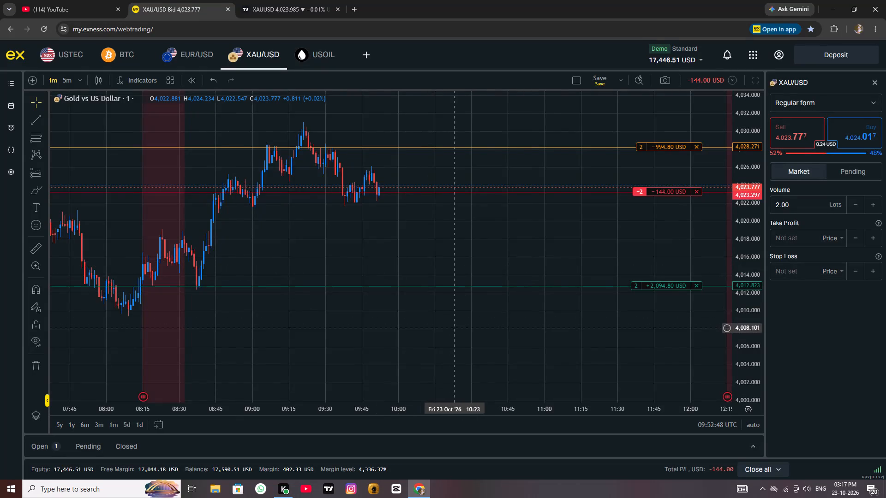
# Examine the 1-minute XAU/USD price against the open sell position's entry, stop-loss and take-profit lines.
pyautogui.scroll(3, 455, 328)
pyautogui.scroll(-3, 455, 328)
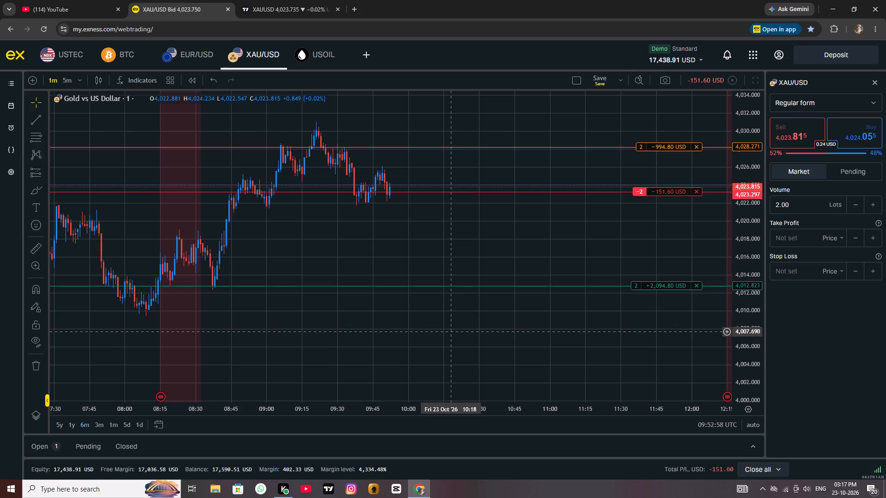
pyautogui.scroll(2, 452, 332)
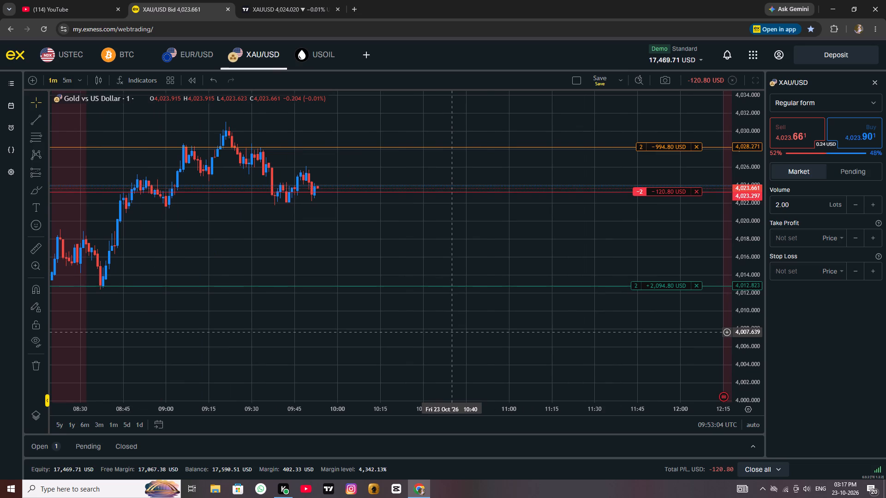
pyautogui.scroll(3, 450, 332)
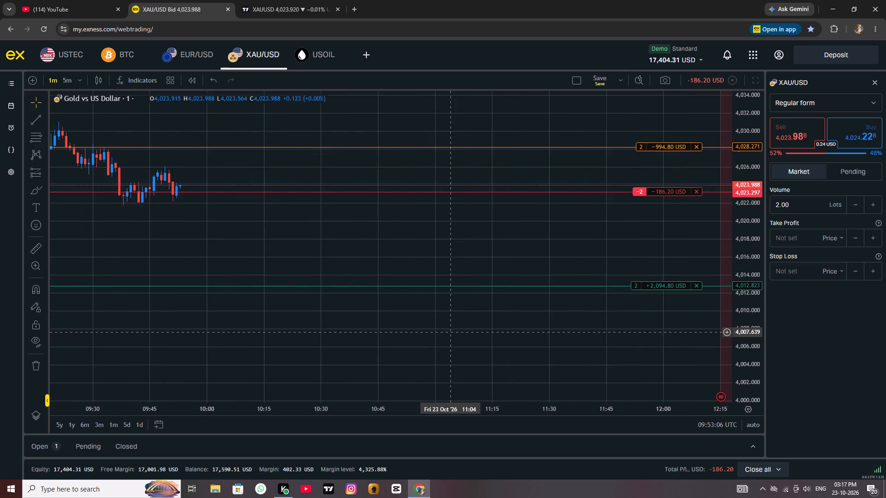
pyautogui.scroll(-2, 449, 332)
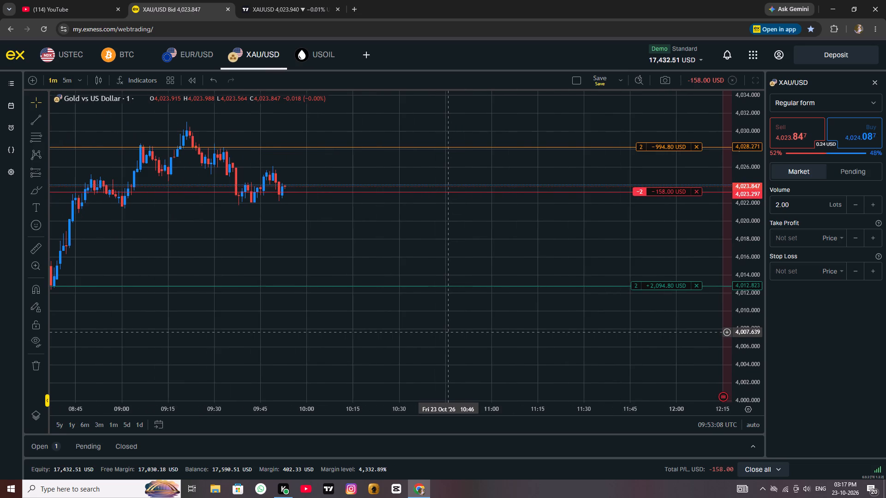
# Open the 1-minute USOIL chart and examine crude oil's recent price swings.
pyautogui.click(316, 45)
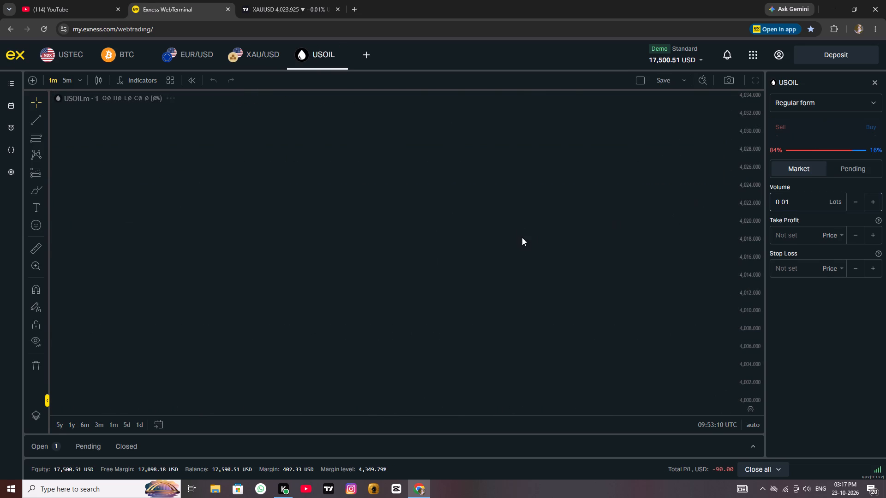
pyautogui.scroll(-3, 523, 230)
pyautogui.scroll(4, 617, 286)
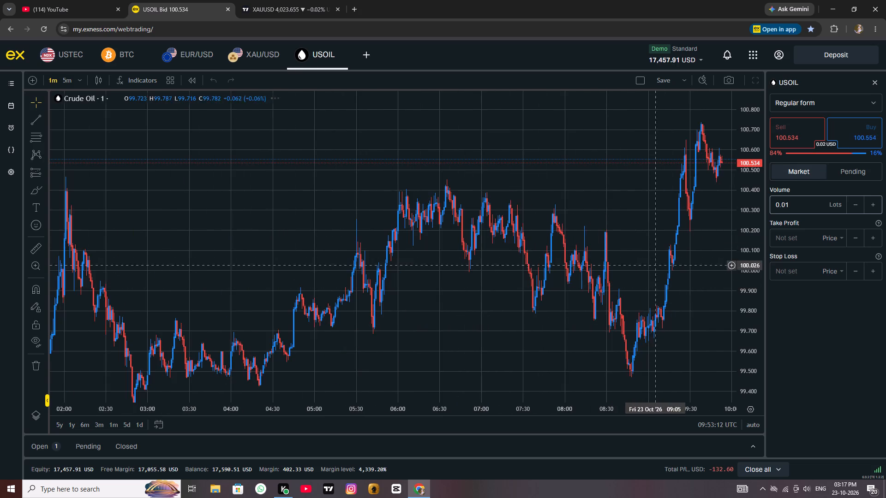
pyautogui.moveTo(651, 236); pyautogui.dragTo(292, 207)
pyautogui.scroll(2, 374, 223)
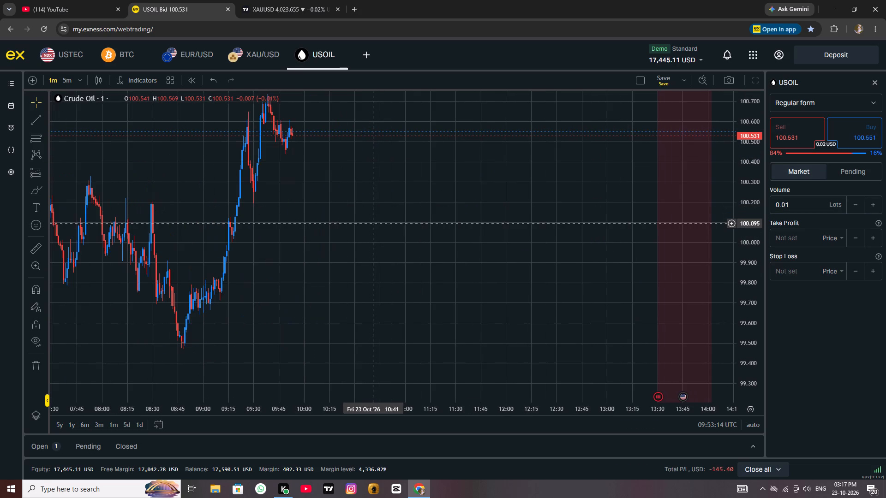
pyautogui.moveTo(336, 238); pyautogui.dragTo(502, 286)
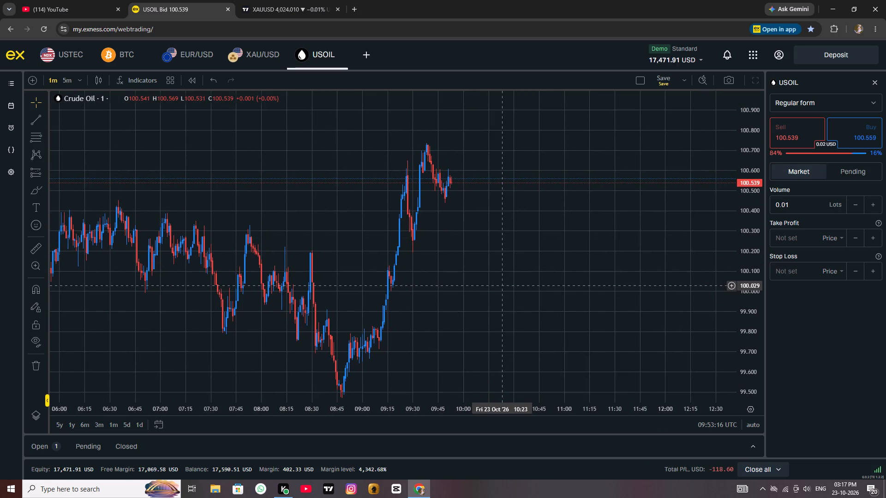
pyautogui.scroll(4, 502, 283)
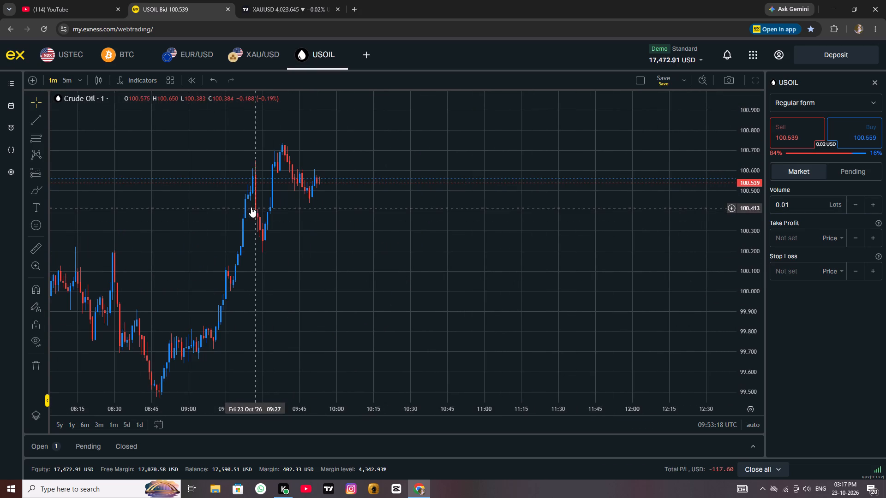
pyautogui.moveTo(412, 259); pyautogui.dragTo(632, 204)
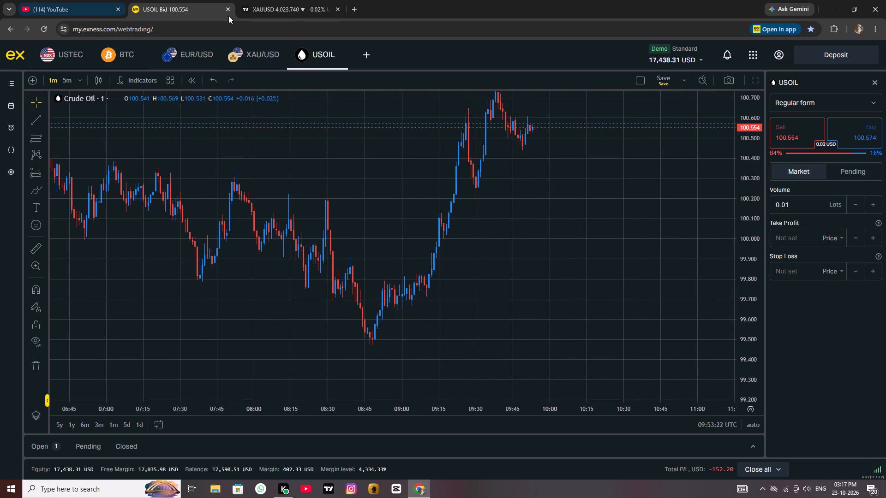
# Open the USTEC chart and examine the US Tech 100 price action on the 15-minute timeframe.
pyautogui.click(71, 58)
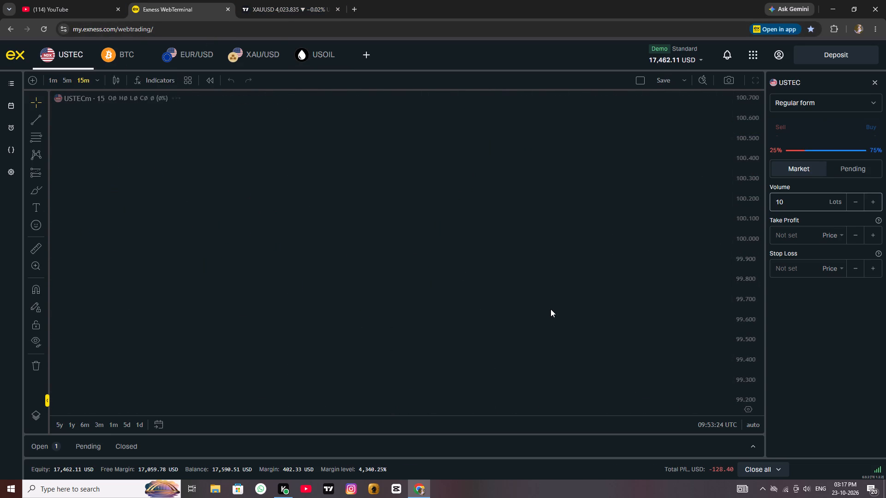
pyautogui.moveTo(554, 310); pyautogui.dragTo(419, 196)
pyautogui.scroll(-5, 591, 235)
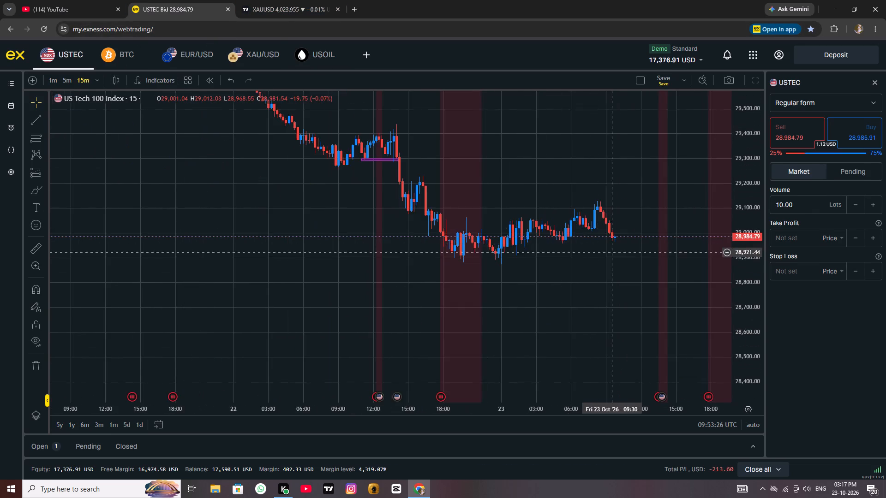
pyautogui.scroll(-2, 612, 253)
pyautogui.moveTo(634, 285); pyautogui.dragTo(479, 335)
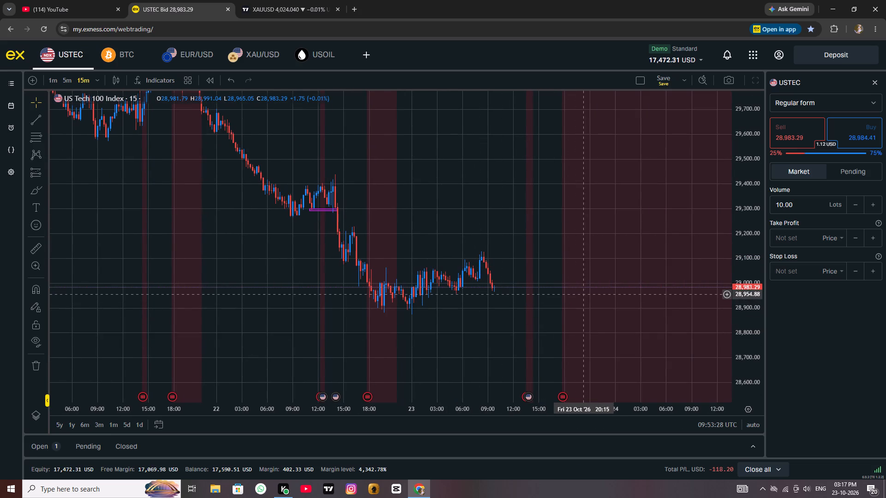
pyautogui.moveTo(586, 294); pyautogui.dragTo(577, 272)
pyautogui.scroll(-1, 577, 272)
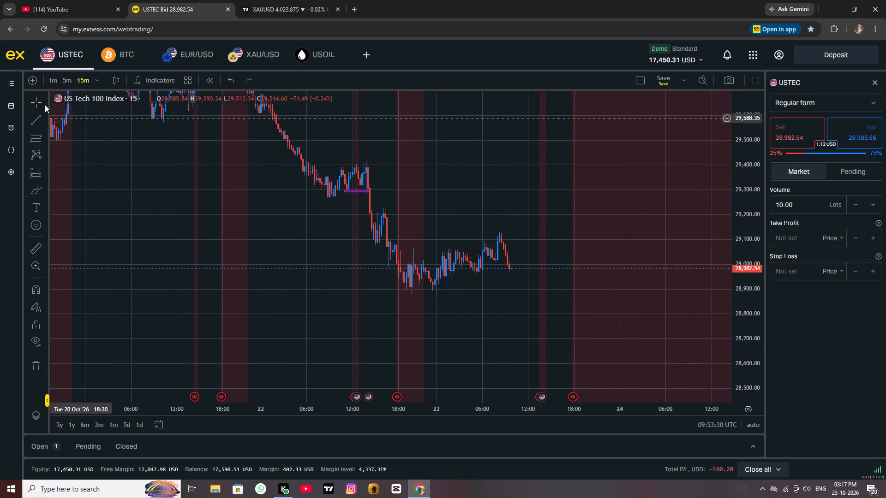
# Switch the USTEC chart to the 5-minute timeframe and review its price action across 22 and 23 October.
pyautogui.click(70, 82)
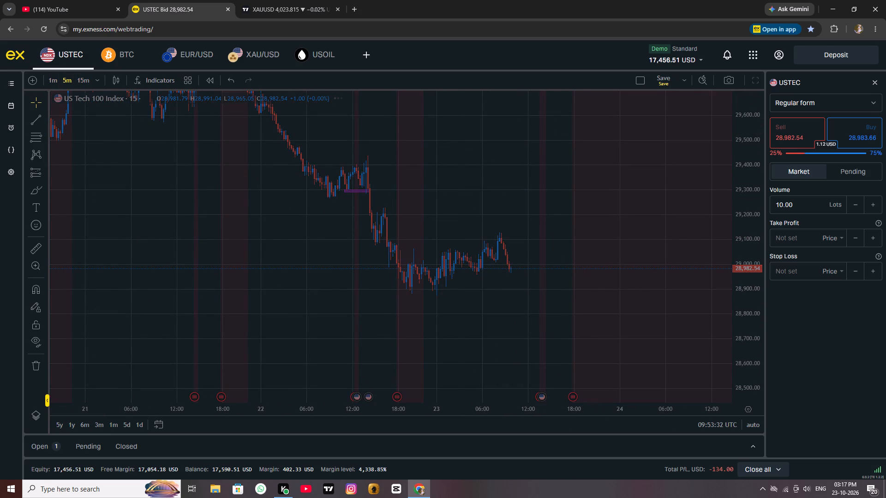
pyautogui.scroll(-5, 609, 290)
pyautogui.moveTo(513, 325); pyautogui.dragTo(473, 266)
pyautogui.scroll(-3, 476, 263)
pyautogui.moveTo(568, 281); pyautogui.dragTo(353, 321)
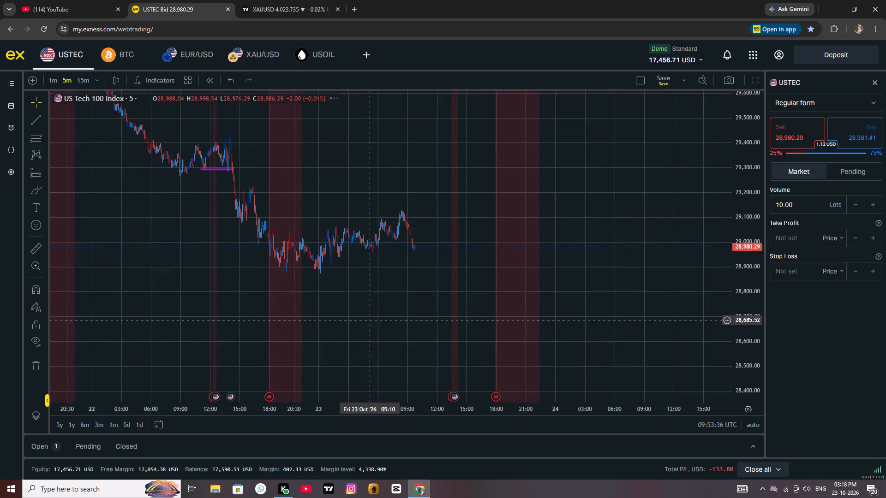
pyautogui.moveTo(353, 321); pyautogui.dragTo(352, 321)
pyautogui.scroll(4, 352, 321)
pyautogui.moveTo(696, 300); pyautogui.dragTo(685, 301)
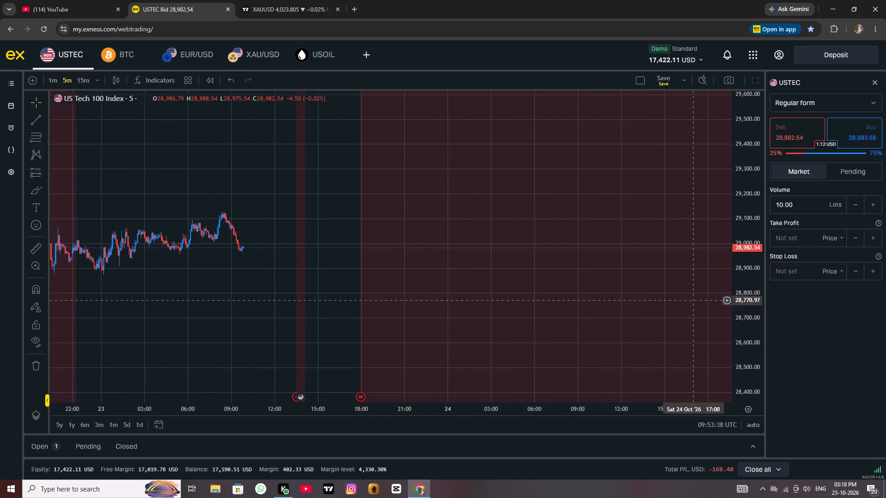
pyautogui.moveTo(685, 301); pyautogui.dragTo(409, 302)
pyautogui.click(556, 277)
pyautogui.moveTo(438, 279); pyautogui.dragTo(686, 270)
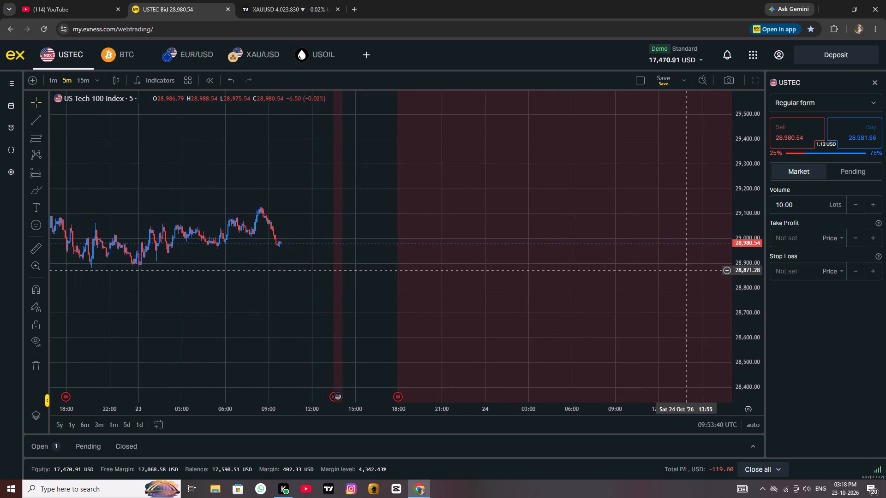
pyautogui.click(336, 262)
pyautogui.moveTo(231, 276); pyautogui.dragTo(483, 274)
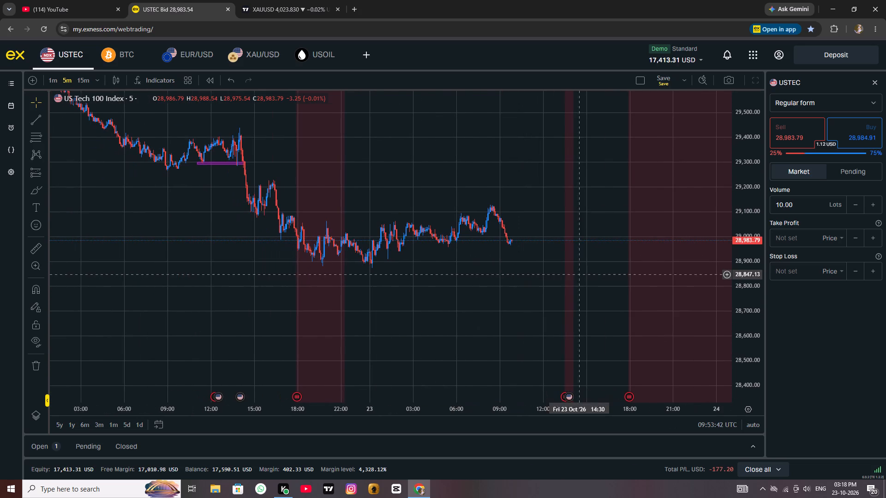
# Examine the 23 October swing highs and lows on the 5-minute USTEC chart in detail.
pyautogui.scroll(16, 760, 278)
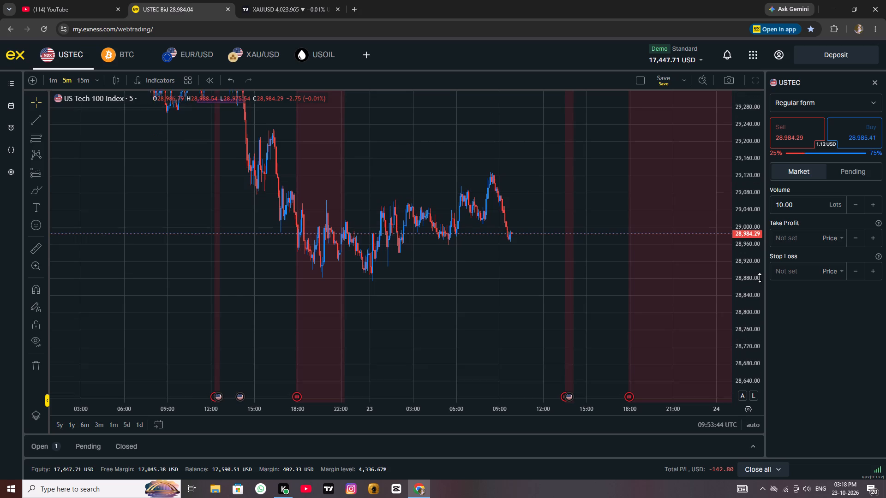
pyautogui.scroll(11, 760, 278)
pyautogui.scroll(7, 691, 290)
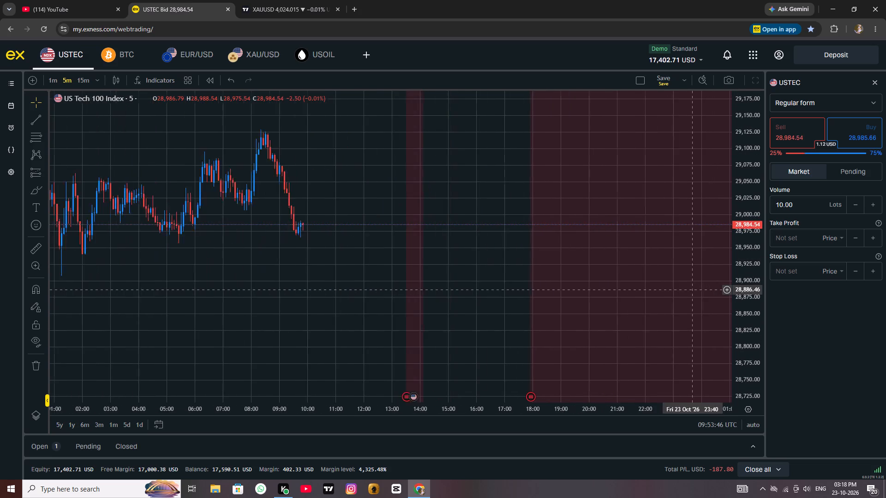
pyautogui.scroll(2, 691, 290)
pyautogui.moveTo(282, 288); pyautogui.dragTo(656, 246)
pyautogui.scroll(-2, 656, 246)
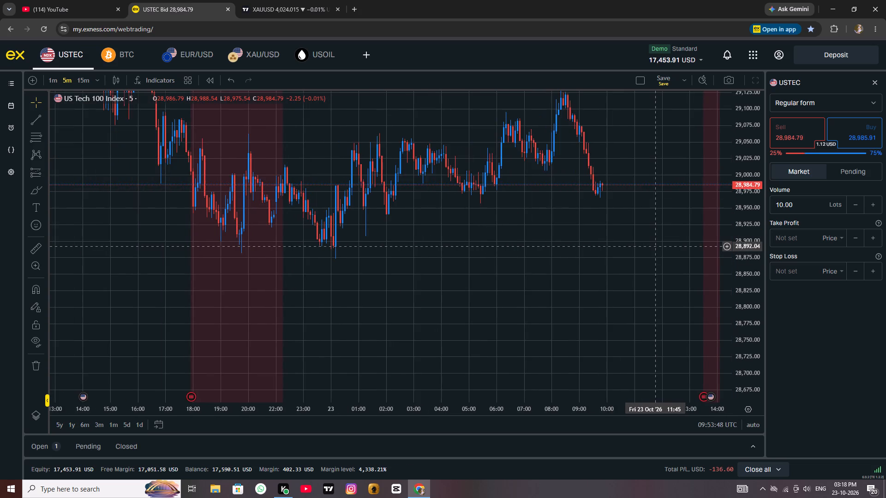
pyautogui.moveTo(647, 246); pyautogui.dragTo(567, 281)
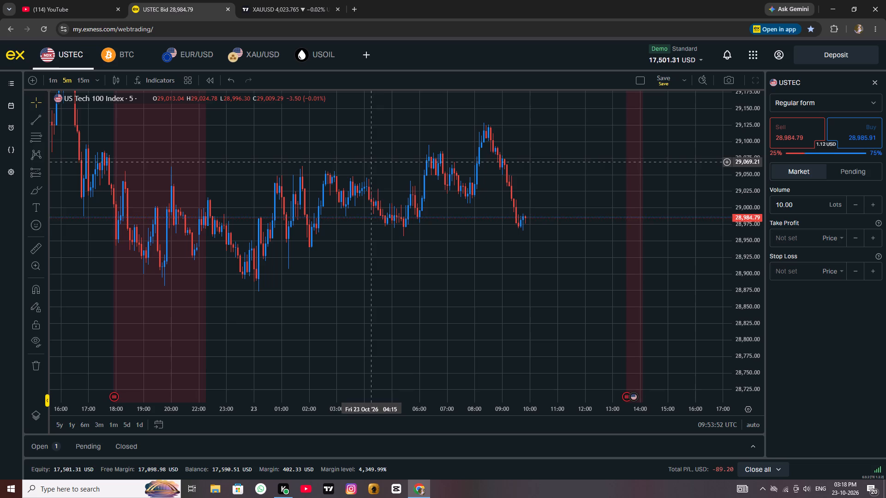
# Draw a rising trend line over the USTEC swing highs from about 29,032 at 02:55 to about 29,152 at 09:35.
pyautogui.click(30, 117)
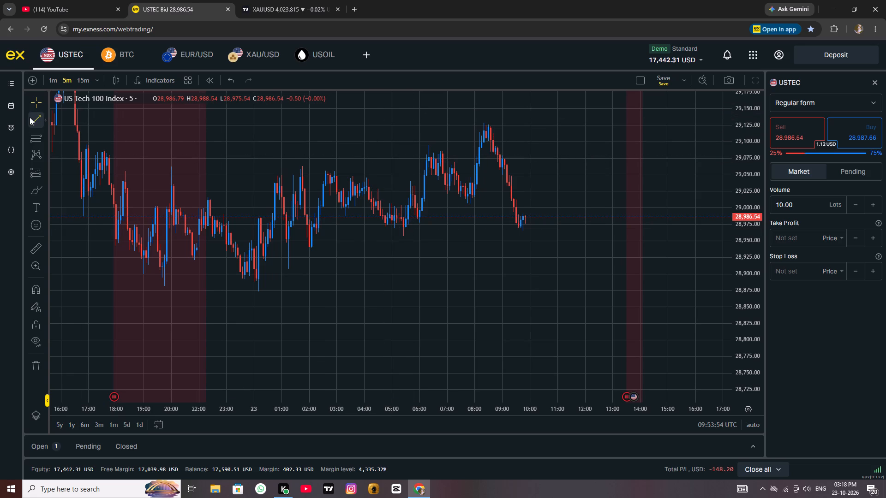
pyautogui.moveTo(335, 186); pyautogui.dragTo(518, 109)
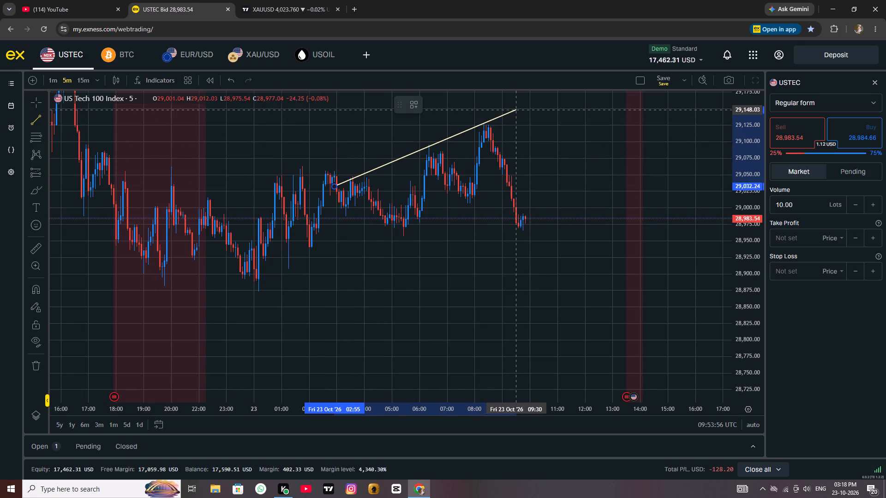
pyautogui.moveTo(518, 109); pyautogui.dragTo(519, 107)
pyautogui.click(519, 107)
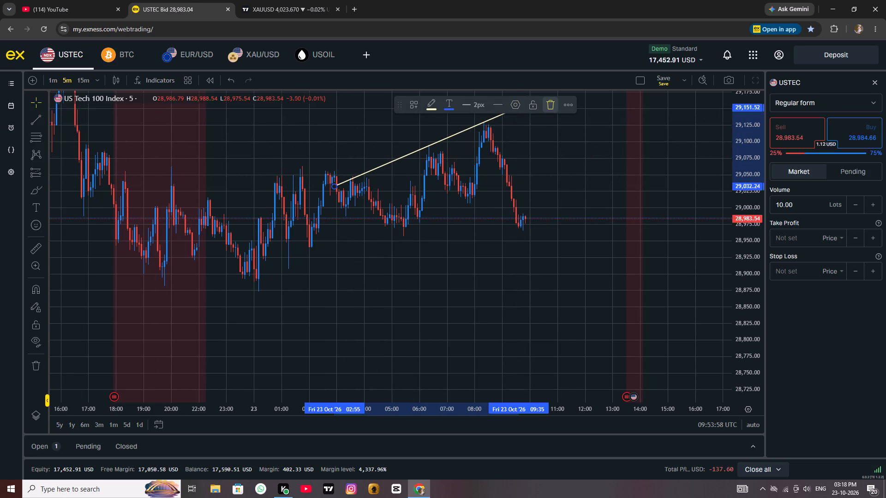
pyautogui.click(573, 146)
# Draw a second rising trend line under the USTEC swing lows from about 28,916 at 03:40 to about 29,063 at 10:30.
pyautogui.moveTo(566, 152); pyautogui.dragTo(526, 174)
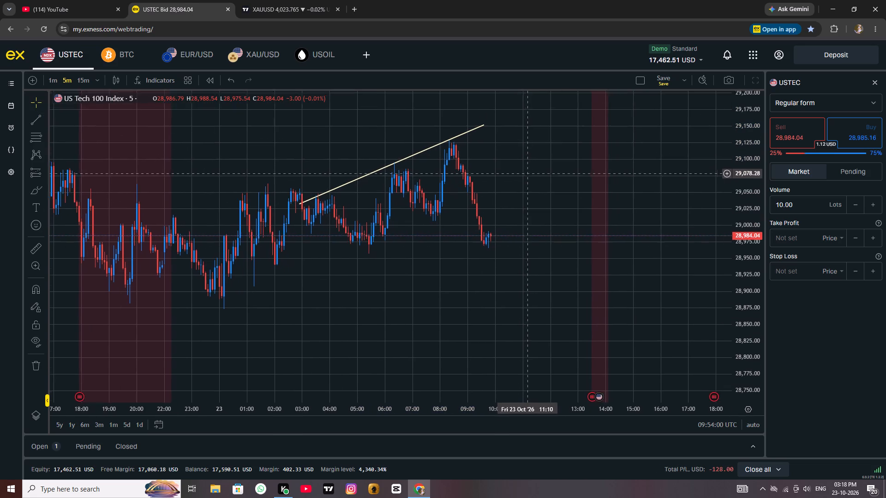
pyautogui.moveTo(526, 174); pyautogui.dragTo(525, 178)
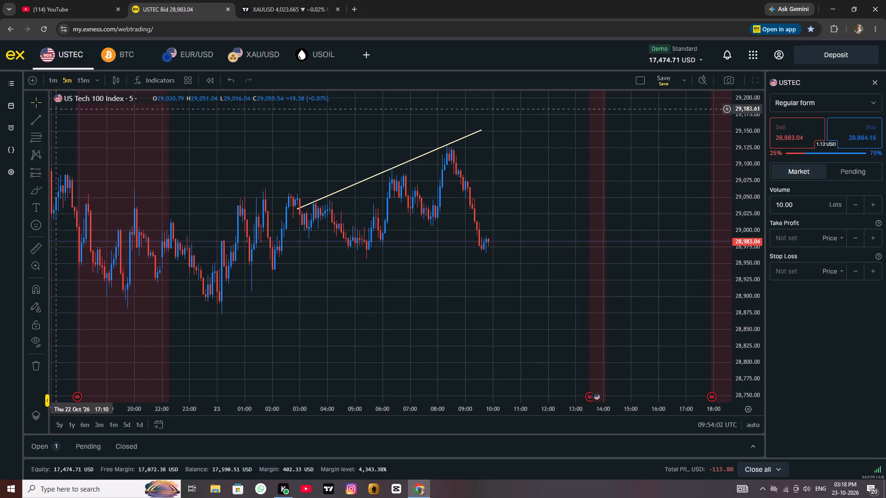
pyautogui.click(36, 120)
pyautogui.moveTo(318, 286); pyautogui.dragTo(496, 218)
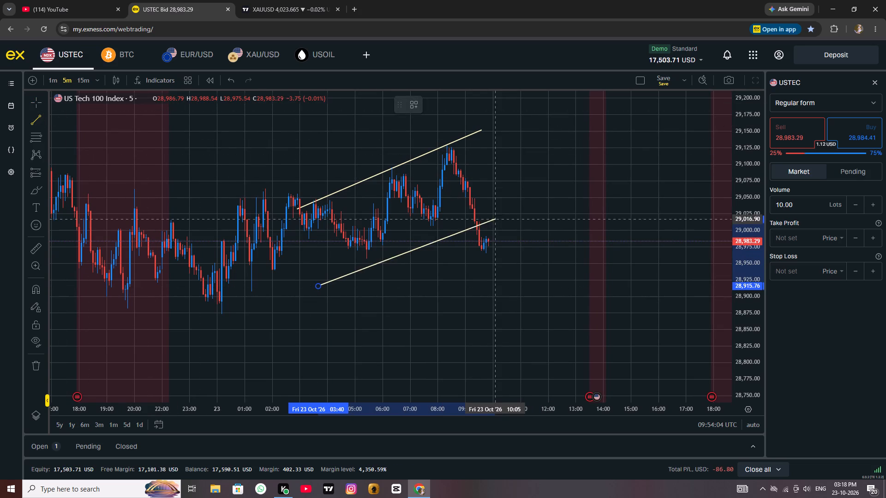
pyautogui.moveTo(496, 218); pyautogui.dragTo(506, 189)
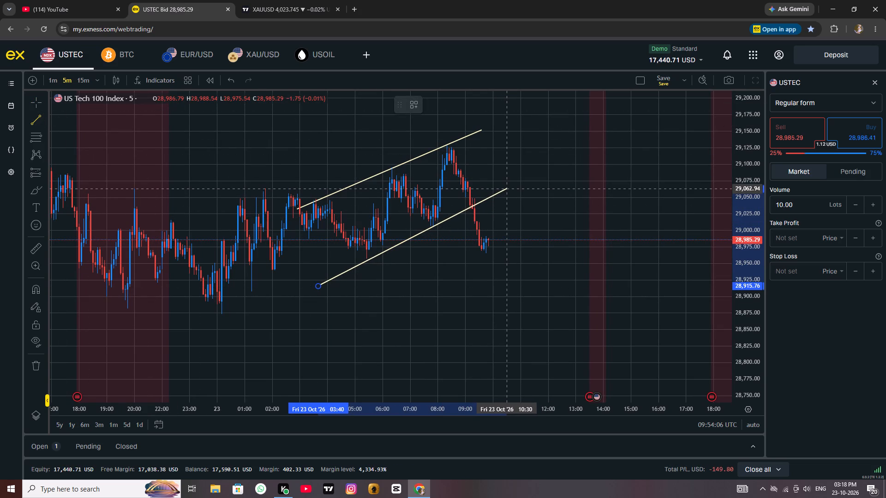
pyautogui.click(506, 189)
pyautogui.click(533, 182)
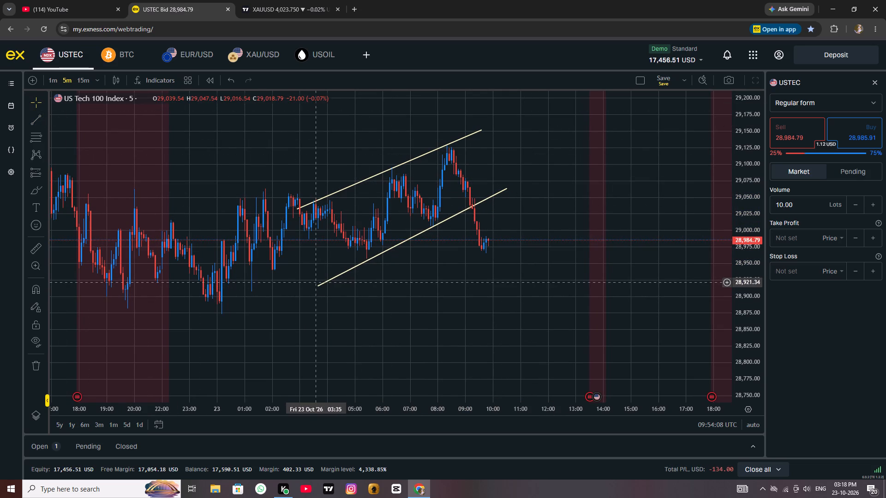
# Raise the lower trend line's starting point at 03:40 to about 28,923.
pyautogui.click(319, 285)
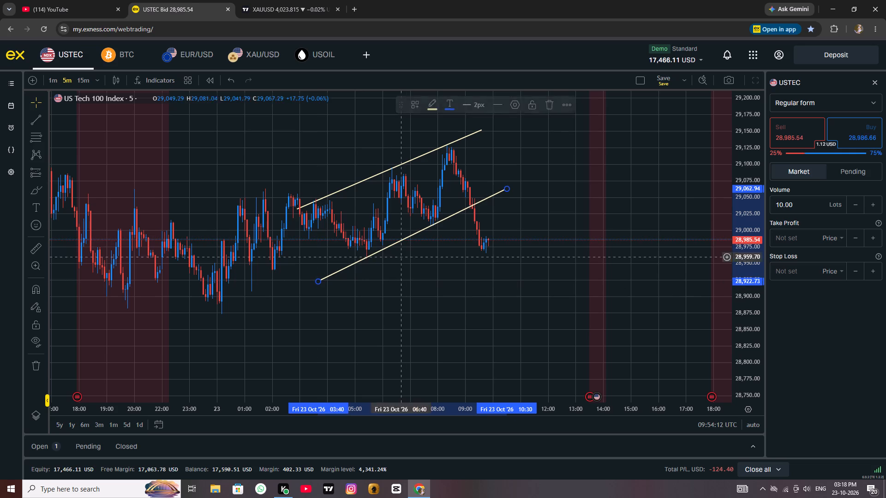
pyautogui.click(569, 215)
# Examine the latest USTEC candles against the two trend lines of the rising channel.
pyautogui.scroll(2, 591, 214)
pyautogui.scroll(-3, 592, 214)
pyautogui.scroll(4, 593, 213)
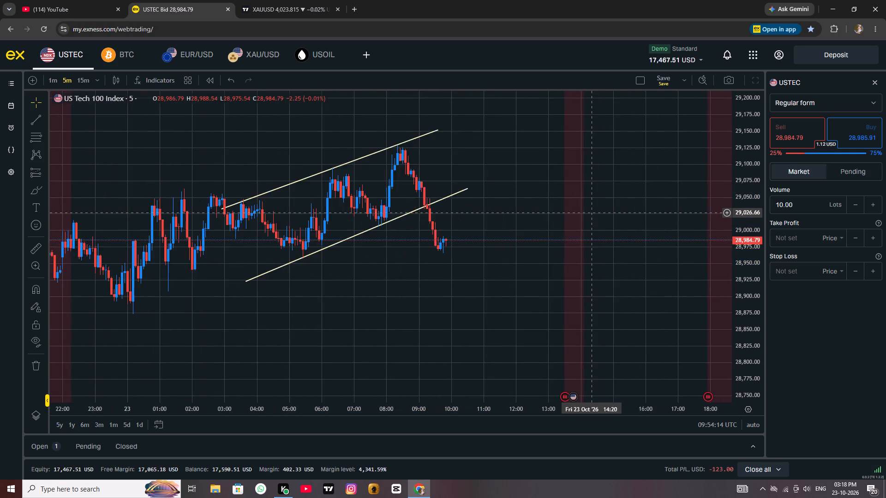
pyautogui.scroll(1, 593, 213)
pyautogui.moveTo(593, 215); pyautogui.dragTo(409, 213)
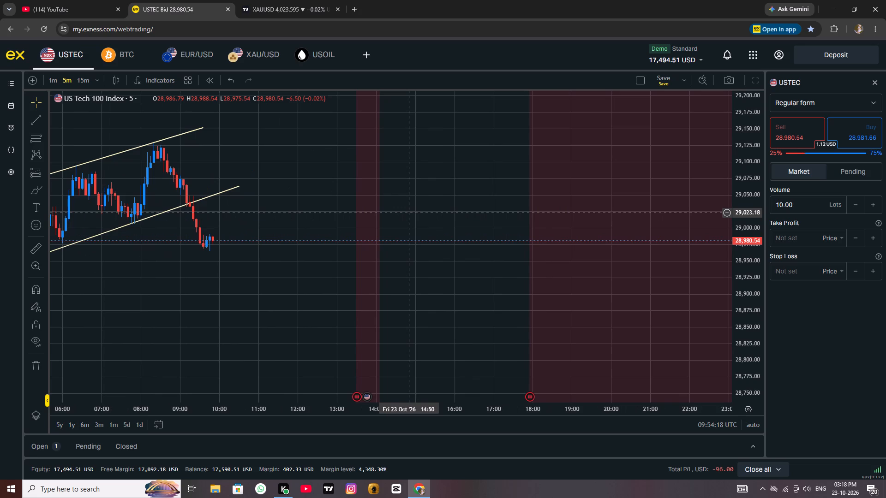
pyautogui.scroll(-3, 346, 214)
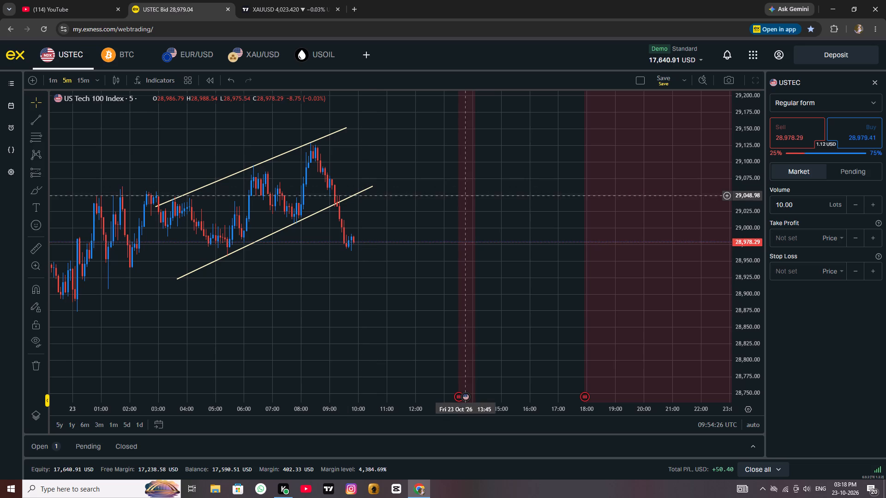
# Extend the lower USTEC trend line's upper end to about 29,073 at 11:10.
pyautogui.scroll(1, 430, 194)
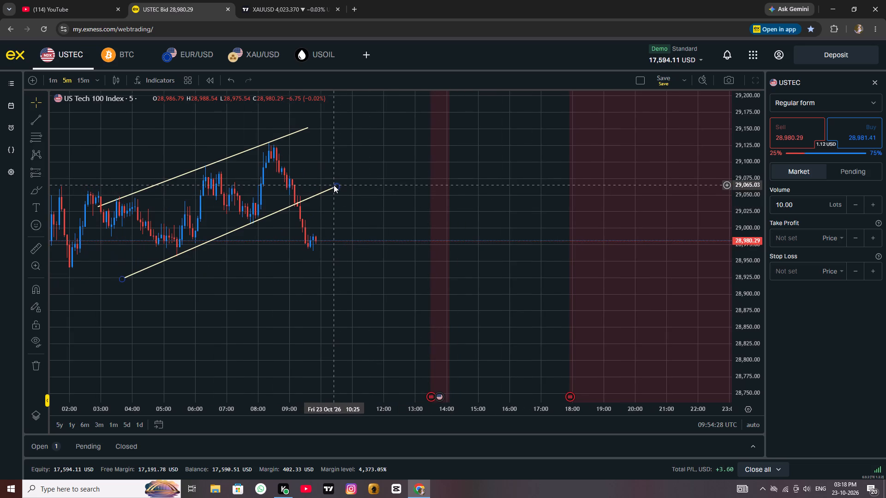
pyautogui.moveTo(339, 184); pyautogui.dragTo(358, 180)
pyautogui.click(358, 180)
pyautogui.click(415, 170)
# Examine the USTEC price action below the extended lower trend line of the rising channel.
pyautogui.scroll(-1, 449, 187)
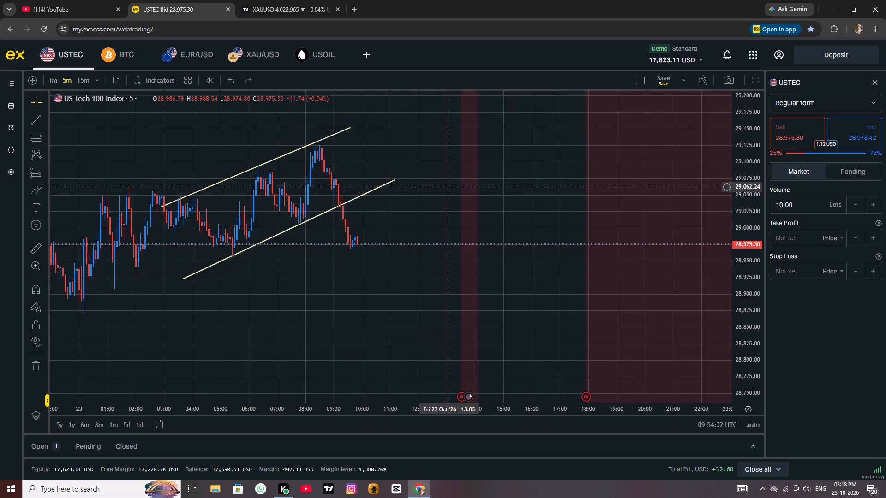
pyautogui.scroll(-1, 449, 187)
pyautogui.scroll(3, 449, 188)
pyautogui.moveTo(397, 297); pyautogui.dragTo(396, 257)
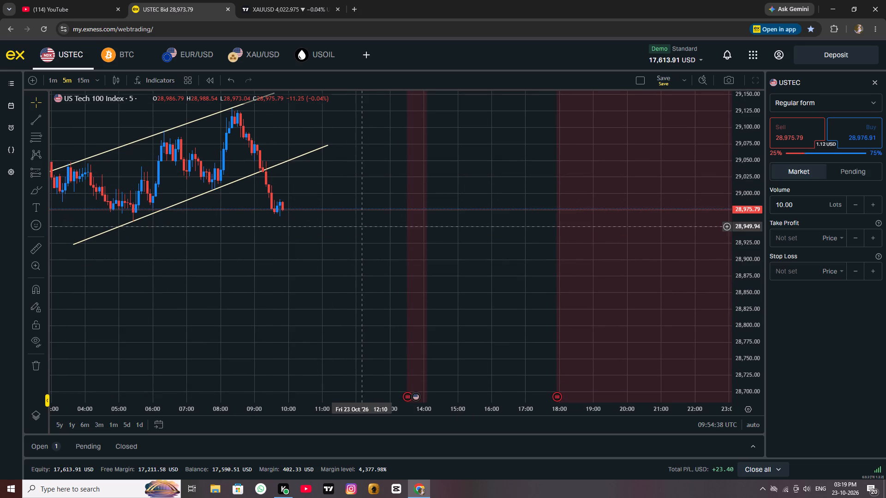
pyautogui.moveTo(363, 228); pyautogui.dragTo(408, 291)
# Check recent price movement on the 1-minute BTC and USOIL charts.
pyautogui.click(132, 58)
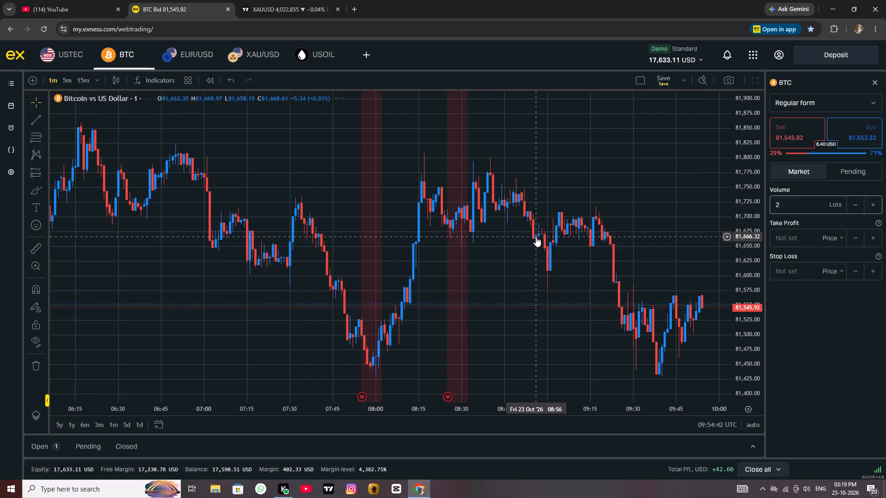
pyautogui.scroll(-3, 535, 236)
pyautogui.moveTo(558, 291); pyautogui.dragTo(349, 227)
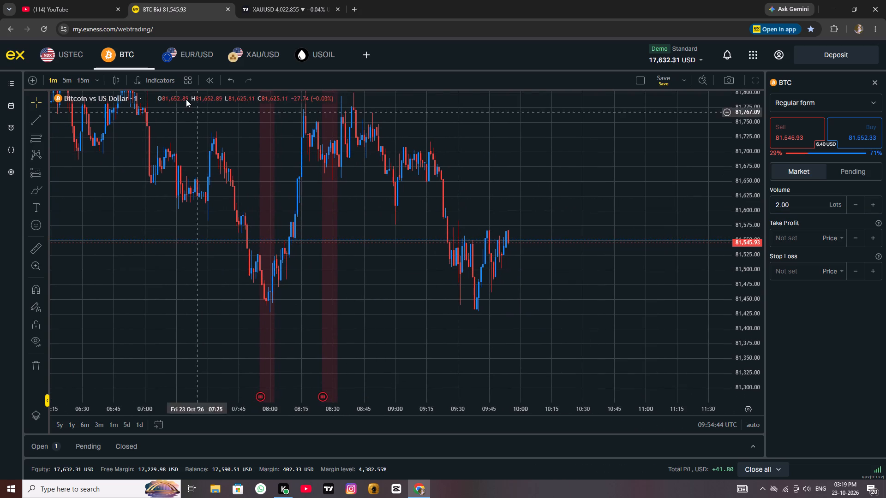
pyautogui.click(289, 59)
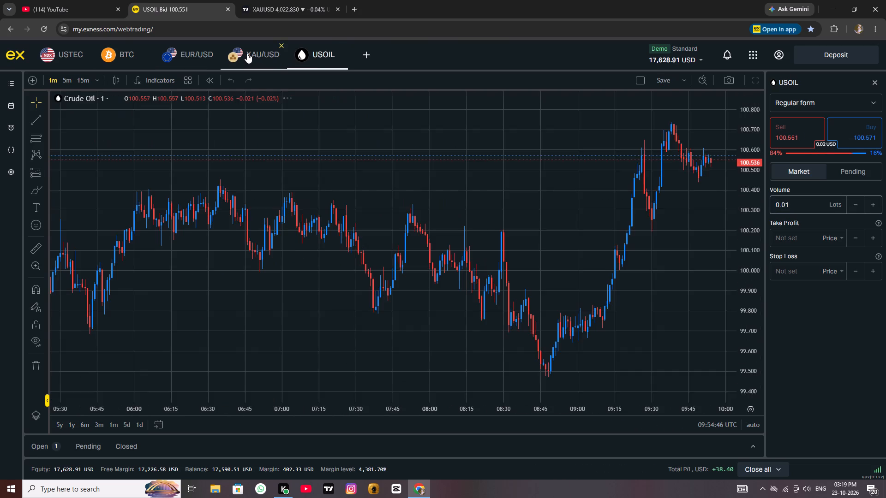
# Return to the XAU/USD chart and check the open 2-lot sell against its stop loss and take profit levels.
pyautogui.click(247, 53)
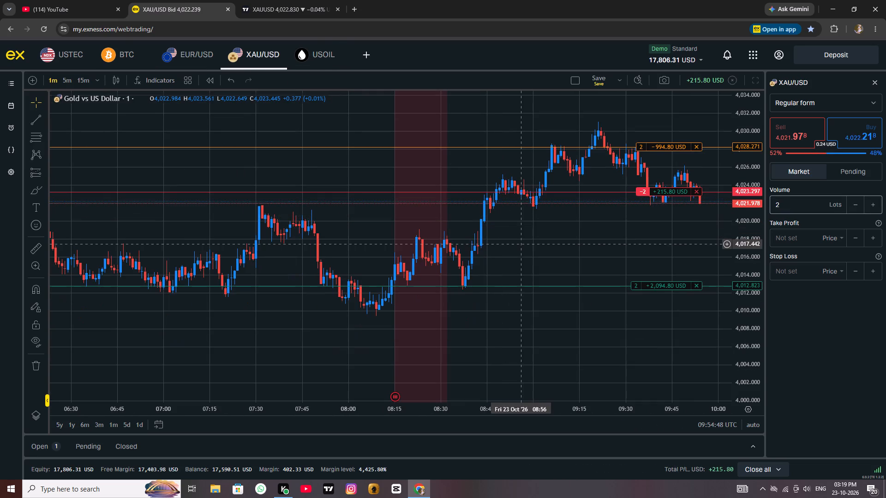
pyautogui.moveTo(521, 244); pyautogui.dragTo(261, 243)
pyautogui.scroll(-1, 261, 243)
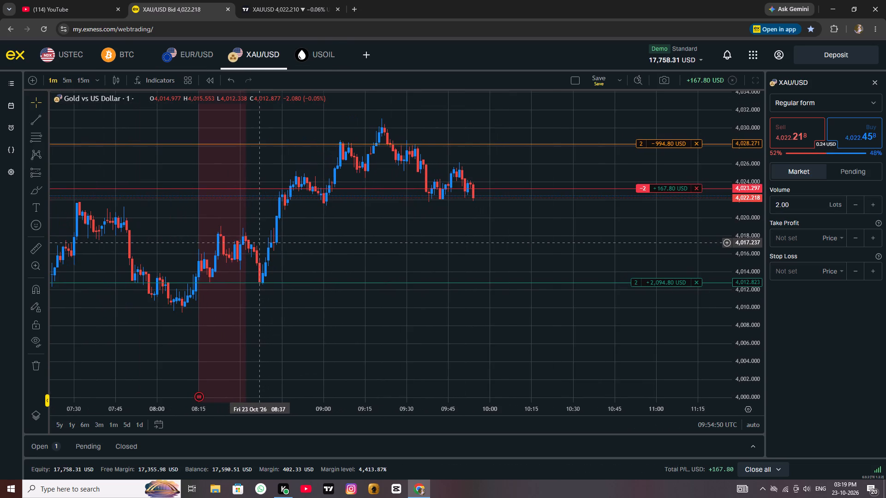
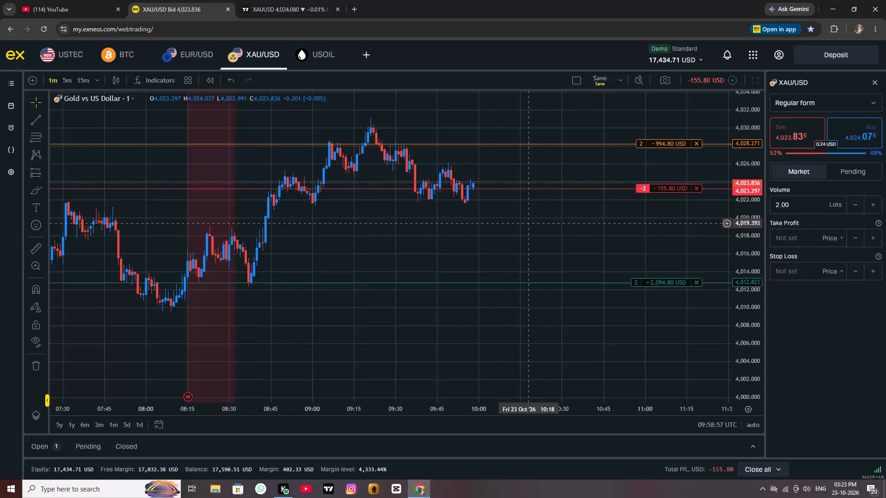
# Examine the recent 1-minute XAU/USD price action around the open sell's entry, stop loss and take profit levels.
pyautogui.scroll(3, 546, 224)
pyautogui.scroll(-3, 546, 224)
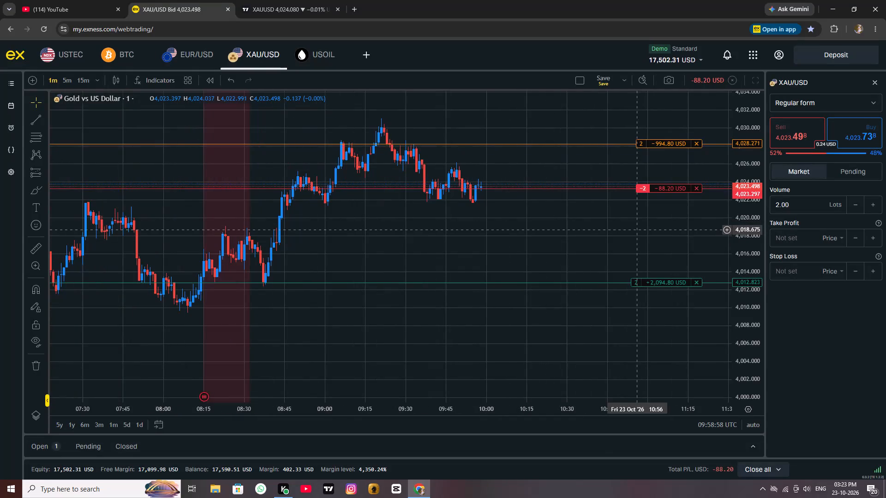
pyautogui.moveTo(637, 227); pyautogui.dragTo(504, 219)
pyautogui.scroll(-4, 504, 219)
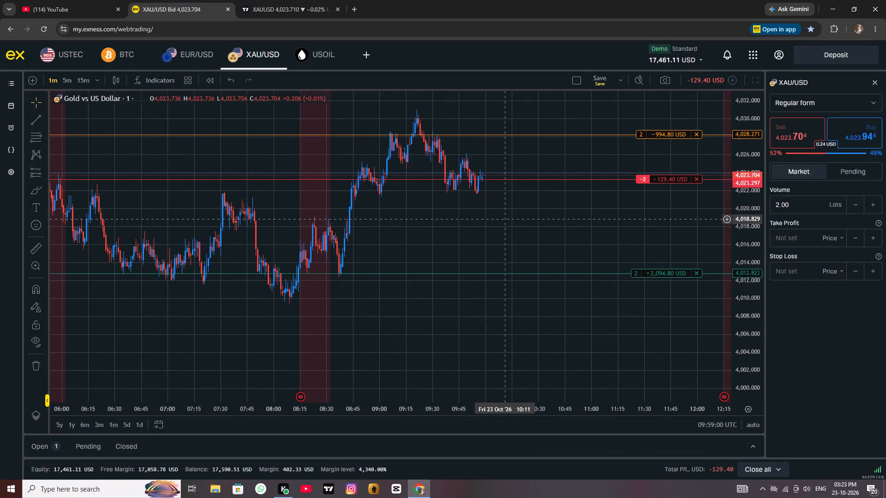
pyautogui.scroll(3, 504, 219)
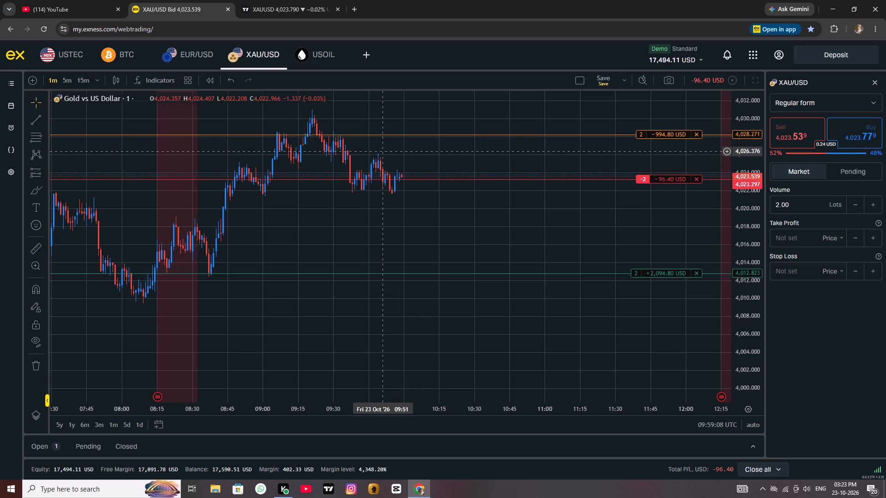
pyautogui.scroll(2, 449, 192)
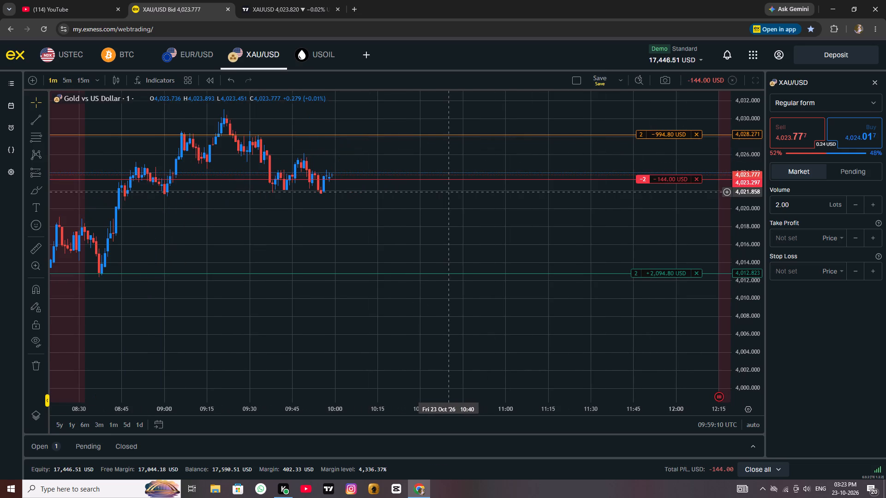
pyautogui.scroll(-2, 204, 224)
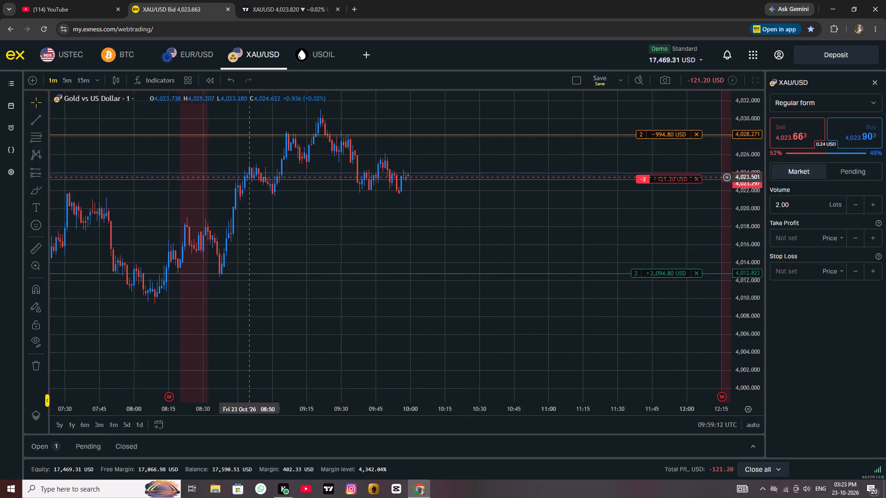
# Draw a near-horizontal trend line under the XAU/USD lows at about 4,021.5, from about 08:59 to 10:00.
pyautogui.click(31, 123)
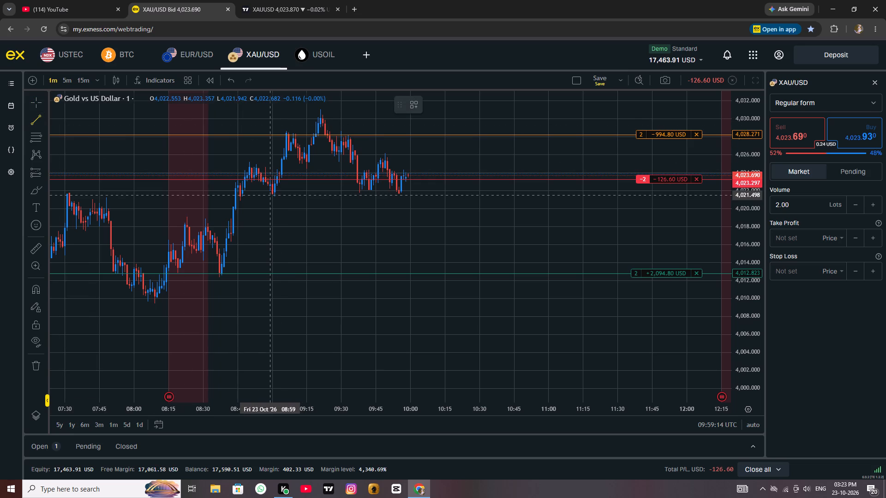
pyautogui.moveTo(268, 196); pyautogui.dragTo(408, 195)
pyautogui.click(408, 195)
pyautogui.click(442, 187)
pyautogui.scroll(2, 461, 189)
pyautogui.scroll(-2, 461, 189)
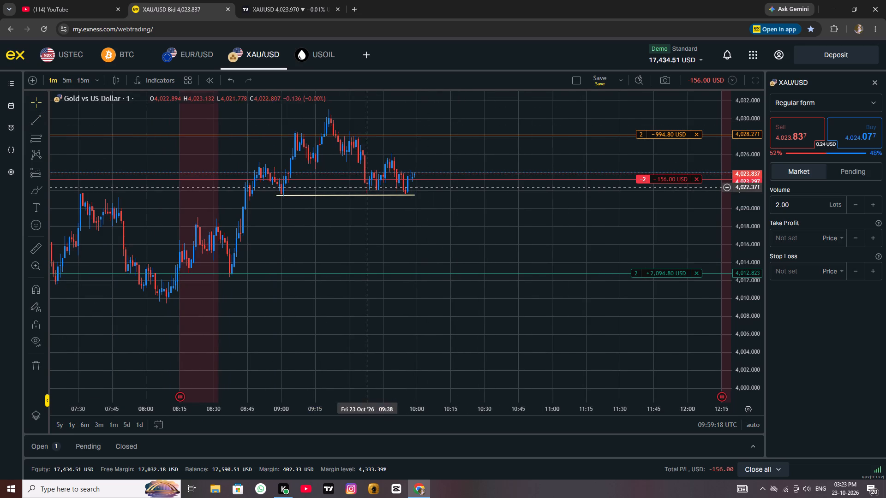
# Move the trend line to about 4,018.9, spanning 07:49 to 08:50, over the earlier swing highs.
pyautogui.moveTo(334, 196); pyautogui.dragTo(318, 156)
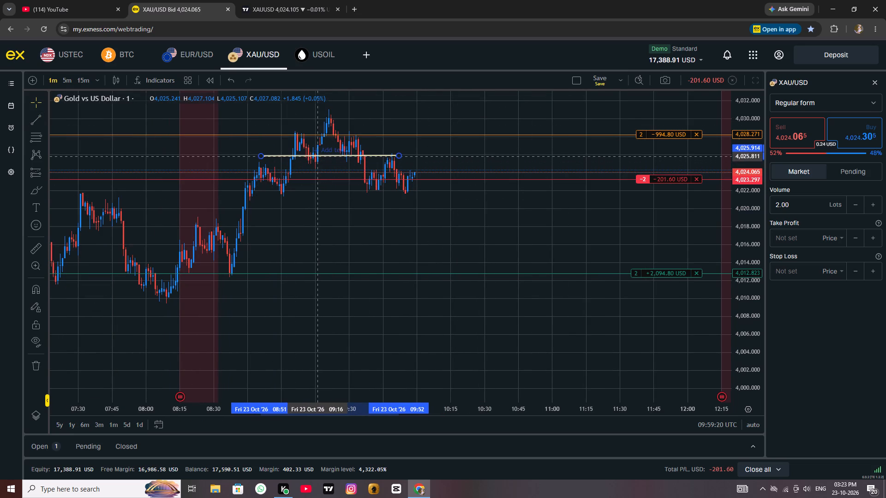
pyautogui.moveTo(318, 156); pyautogui.dragTo(341, 154)
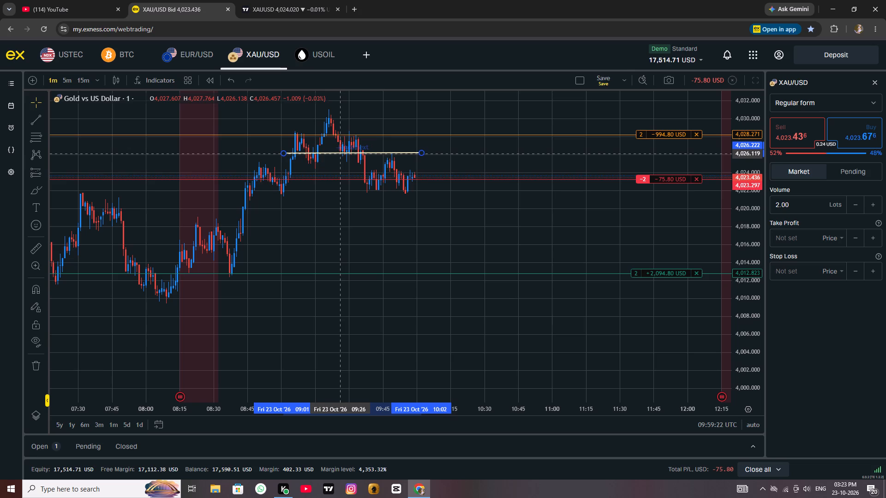
pyautogui.moveTo(341, 154); pyautogui.dragTo(336, 215)
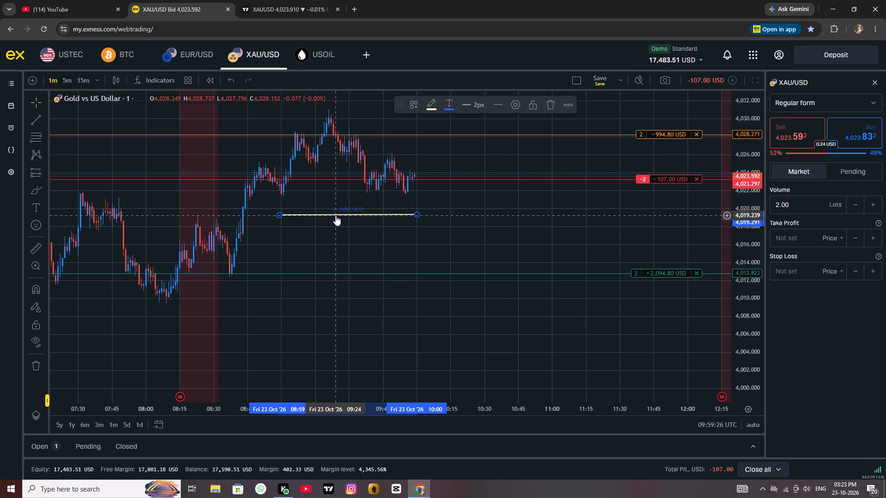
pyautogui.moveTo(333, 213); pyautogui.dragTo(241, 153)
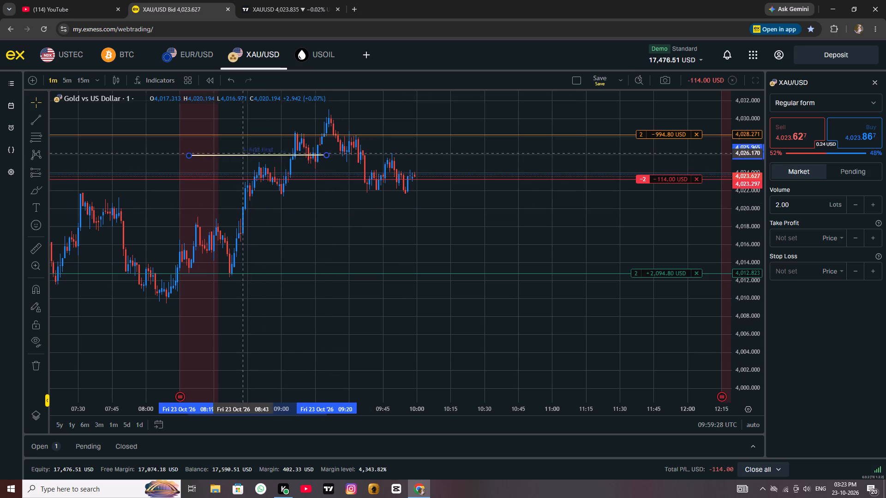
pyautogui.moveTo(241, 153); pyautogui.dragTo(176, 216)
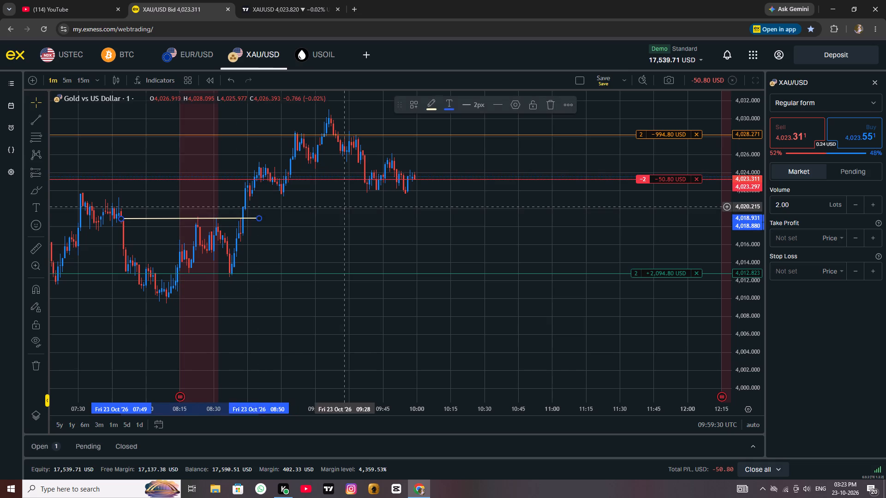
pyautogui.click(345, 207)
# Draw a thin rectangle marking the support zone from about 4,021.9 to 4,021.2, spanning 08:55 to 10:11.
pyautogui.scroll(1, 365, 232)
pyautogui.scroll(-1, 360, 232)
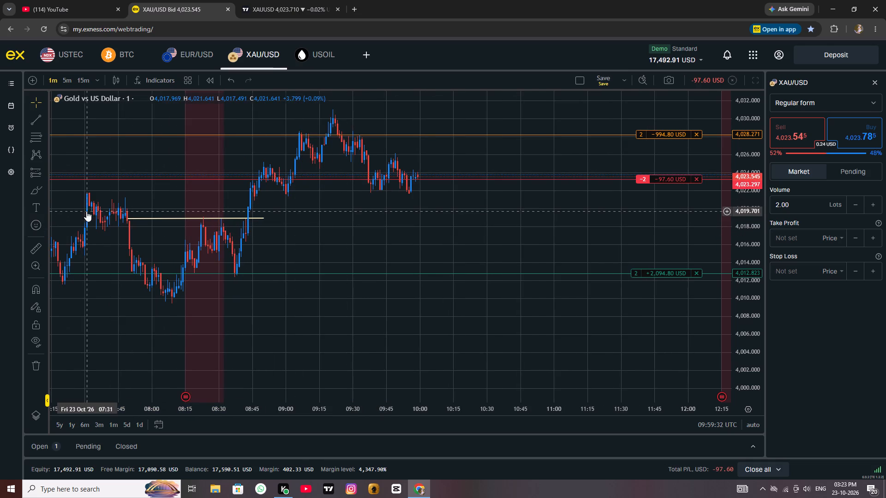
pyautogui.click(44, 186)
pyautogui.moveTo(71, 279); pyautogui.dragTo(78, 278)
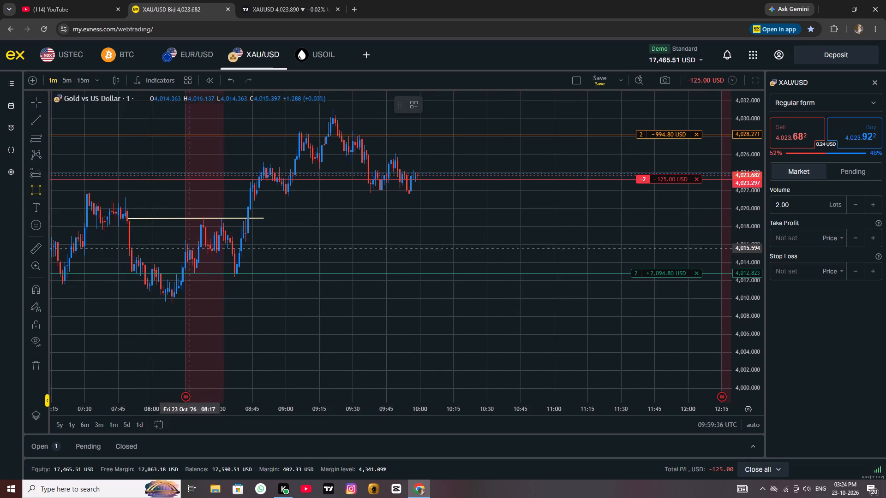
pyautogui.moveTo(275, 192); pyautogui.dragTo(444, 198)
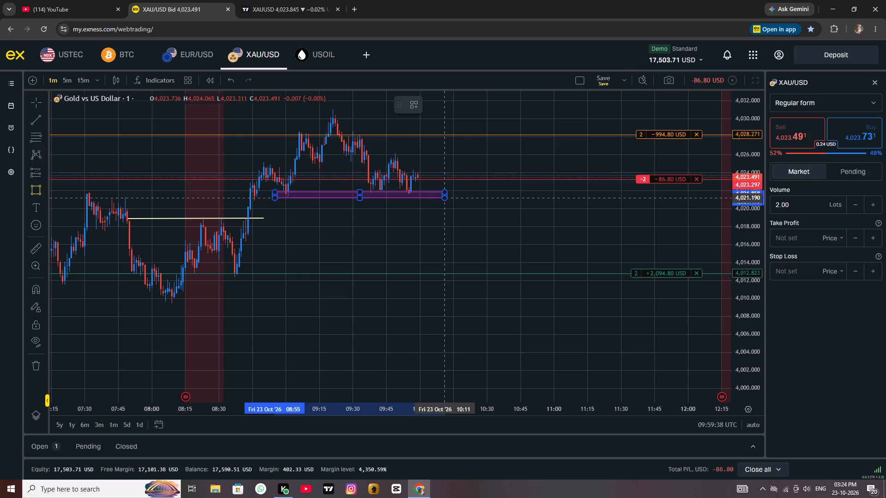
pyautogui.moveTo(444, 198); pyautogui.dragTo(445, 198)
pyautogui.click(445, 198)
pyautogui.click(485, 196)
# Examine how XAU/USD price is behaving above the marked support zone and relative to the position's levels.
pyautogui.scroll(2, 487, 195)
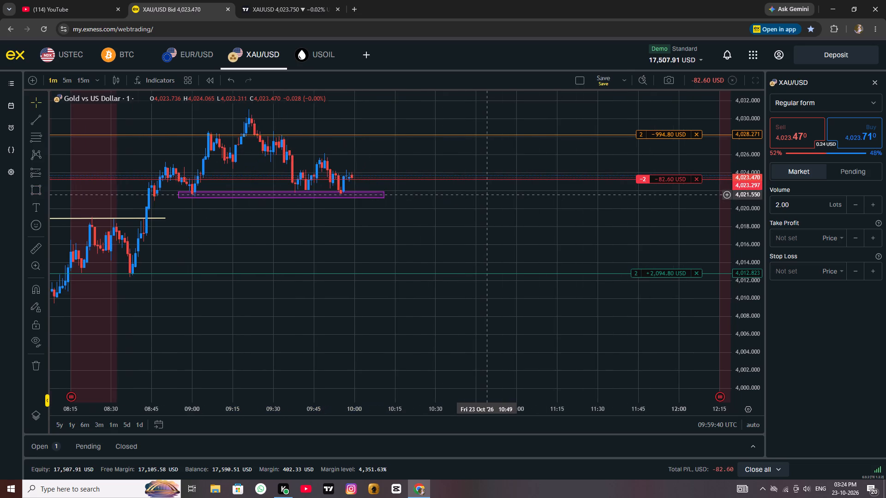
pyautogui.scroll(1, 487, 195)
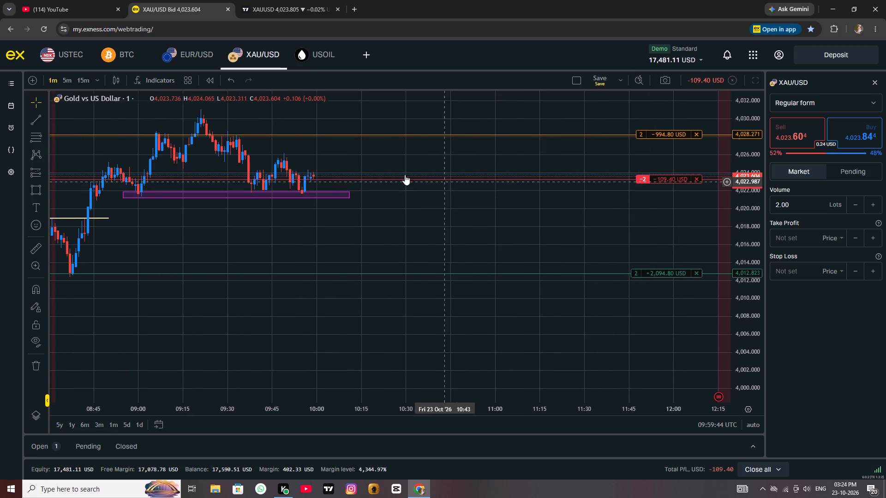
pyautogui.scroll(-2, 329, 178)
pyautogui.scroll(1, 329, 178)
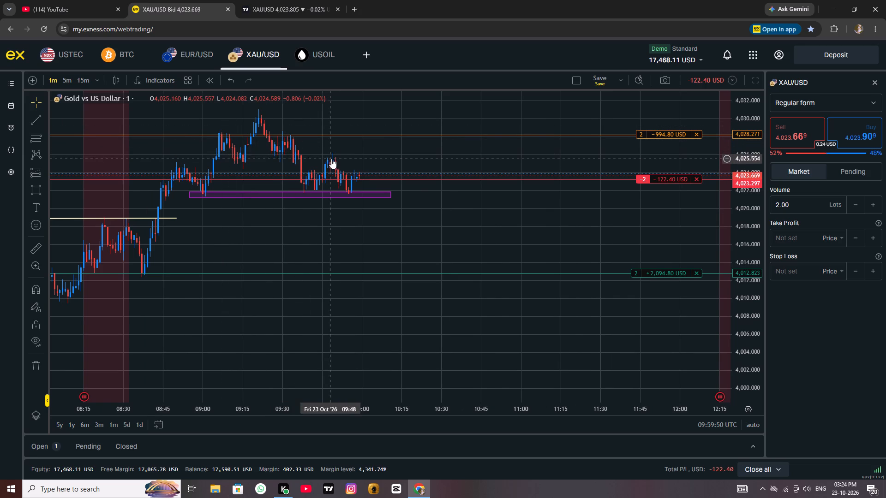
pyautogui.scroll(2, 414, 229)
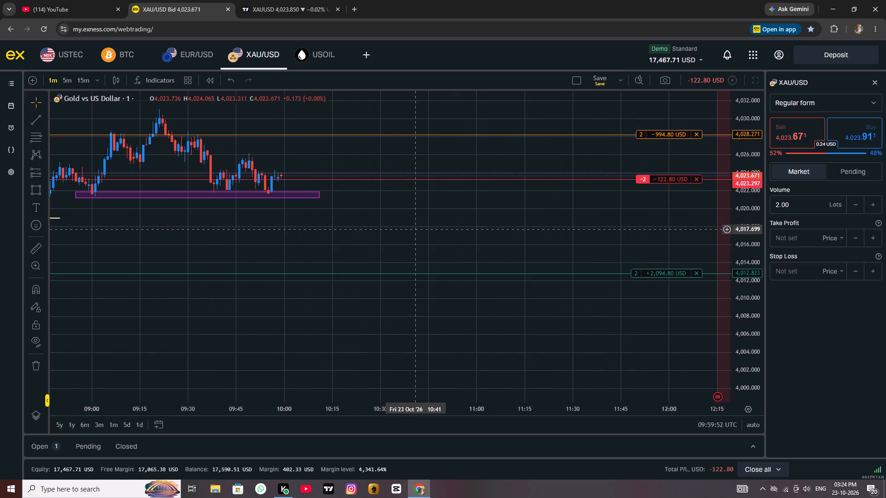
pyautogui.scroll(1, 414, 229)
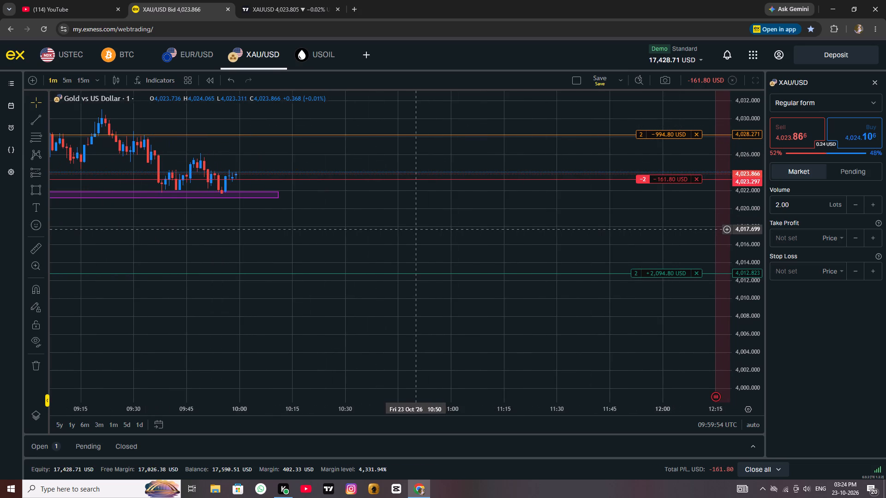
pyautogui.scroll(2, 414, 229)
pyautogui.scroll(-3, 546, 189)
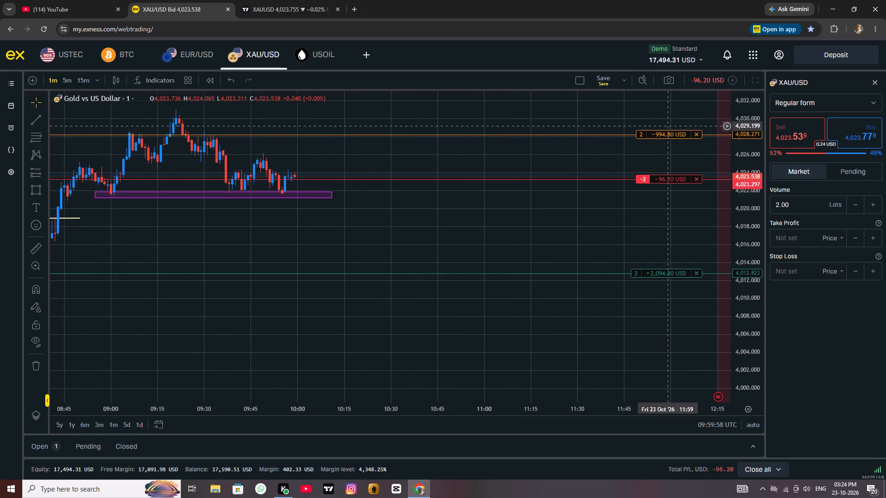
# Modify the open 2-lot XAU/USD sell, setting its stop loss to 4,025.811.
pyautogui.moveTo(662, 134); pyautogui.dragTo(671, 157)
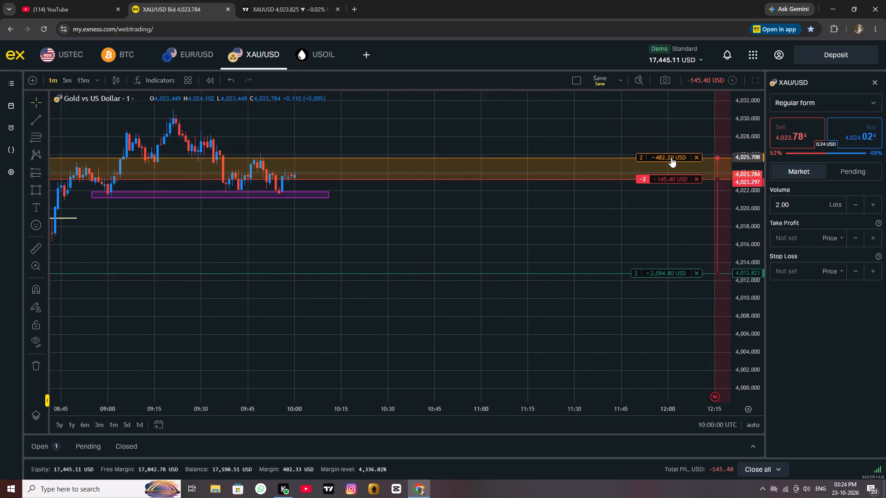
pyautogui.moveTo(671, 157); pyautogui.dragTo(670, 152)
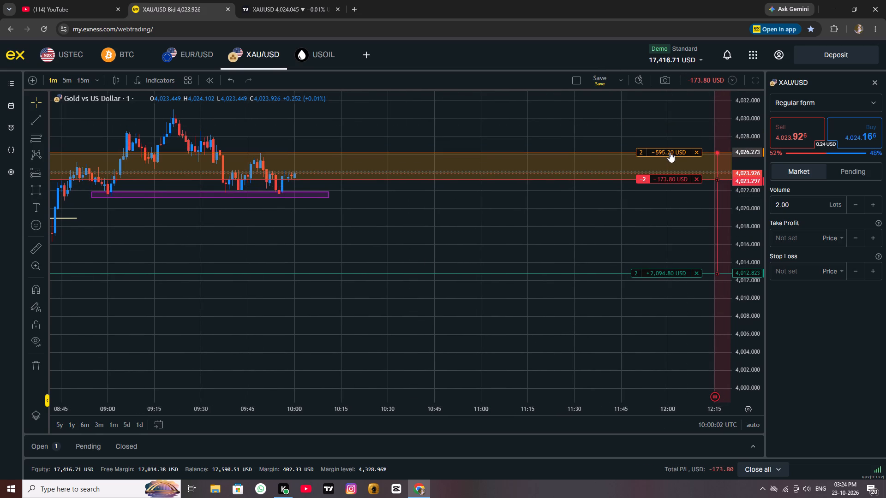
pyautogui.moveTo(670, 152); pyautogui.dragTo(670, 155)
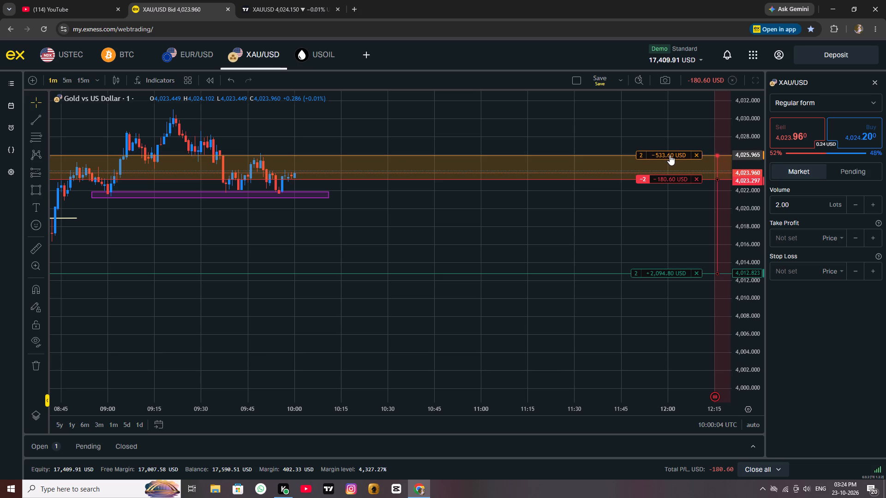
pyautogui.moveTo(670, 155); pyautogui.dragTo(670, 156)
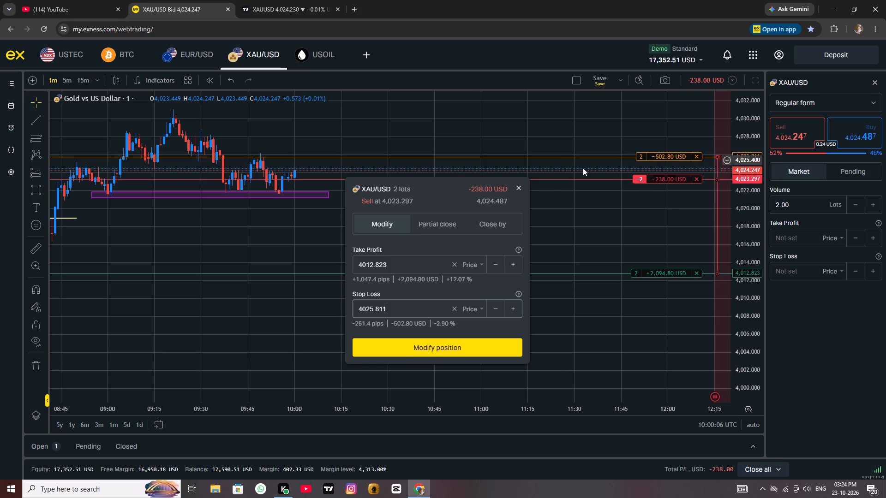
pyautogui.click(459, 345)
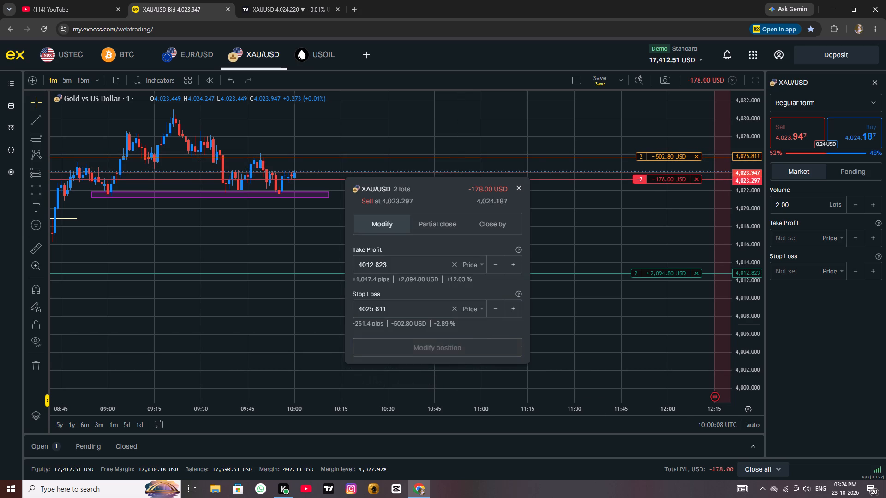
# Draw a Short Position projection from 10:00 with entry about 4,023.295, stop about 4,025.810 and target about 4,012.873.
pyautogui.scroll(3, 658, 313)
pyautogui.scroll(-1, 608, 312)
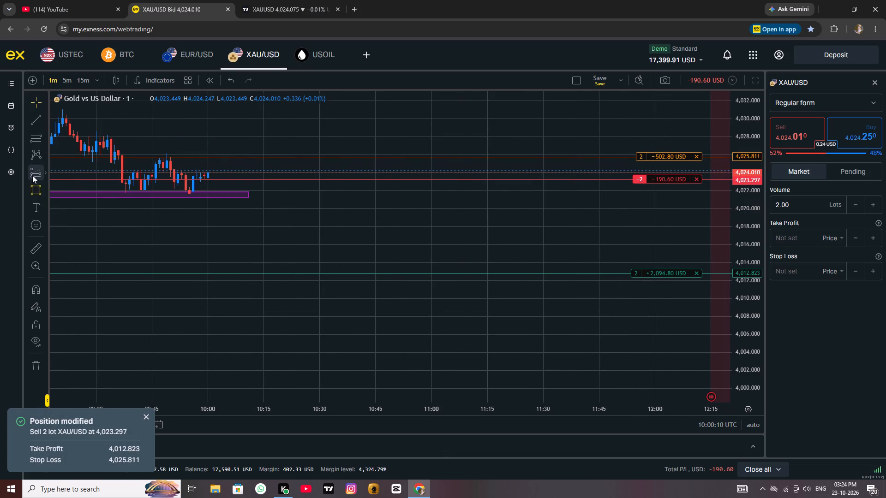
pyautogui.click(45, 171)
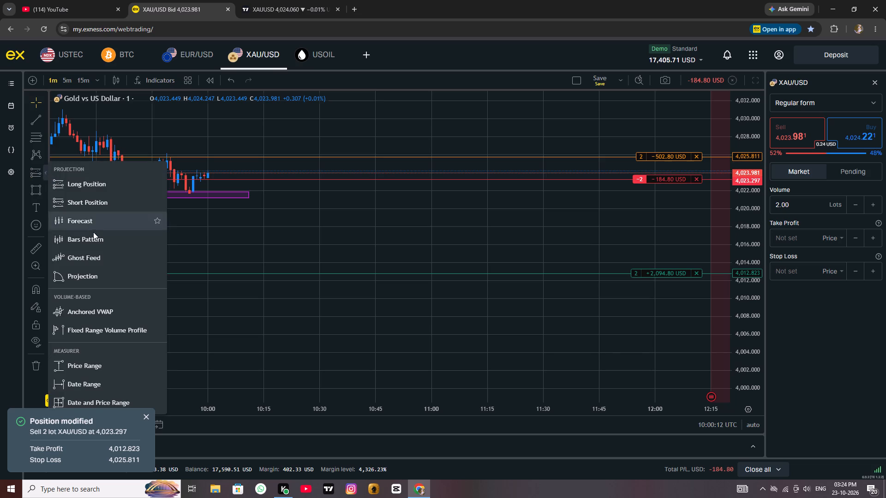
pyautogui.moveTo(85, 206); pyautogui.dragTo(94, 201)
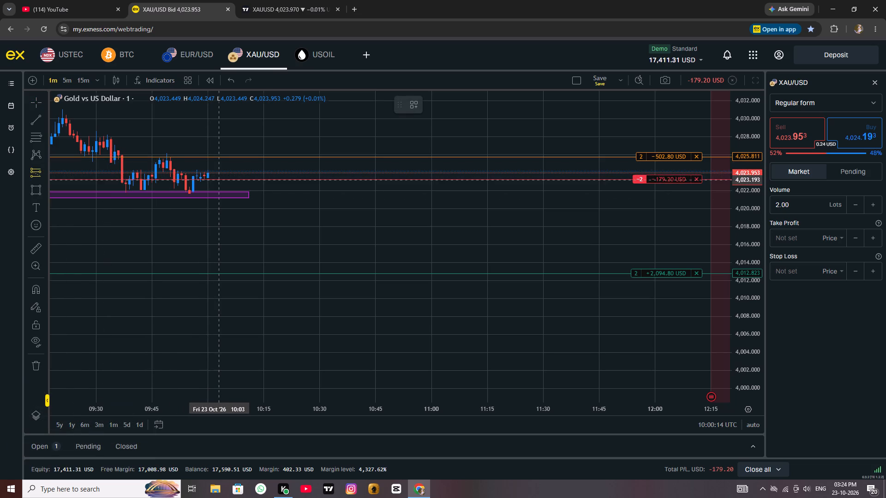
pyautogui.click(220, 179)
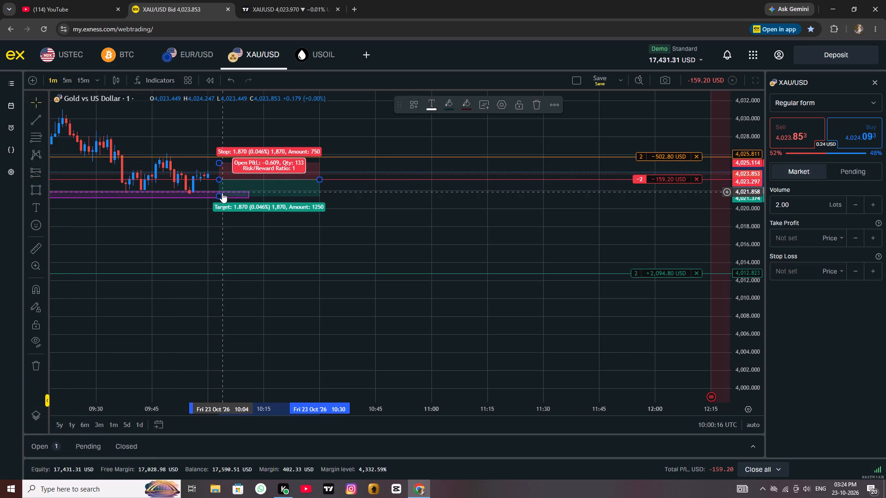
pyautogui.moveTo(217, 195); pyautogui.dragTo(226, 269)
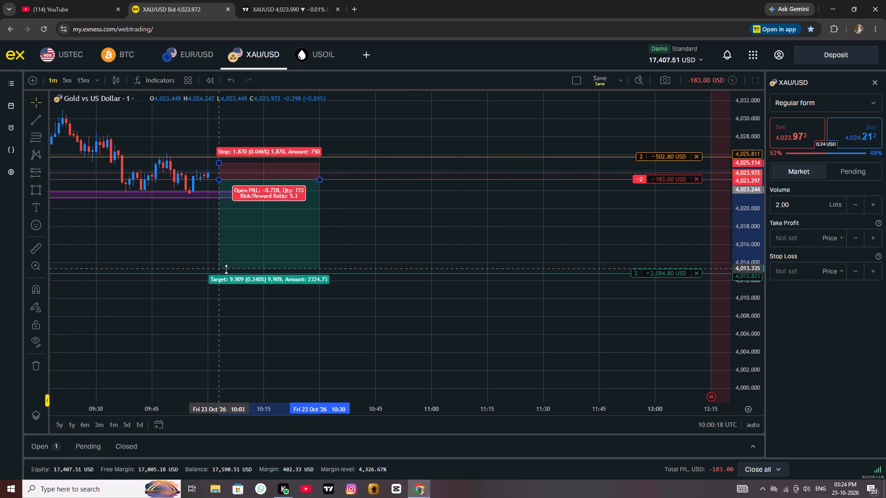
pyautogui.moveTo(226, 269); pyautogui.dragTo(226, 273)
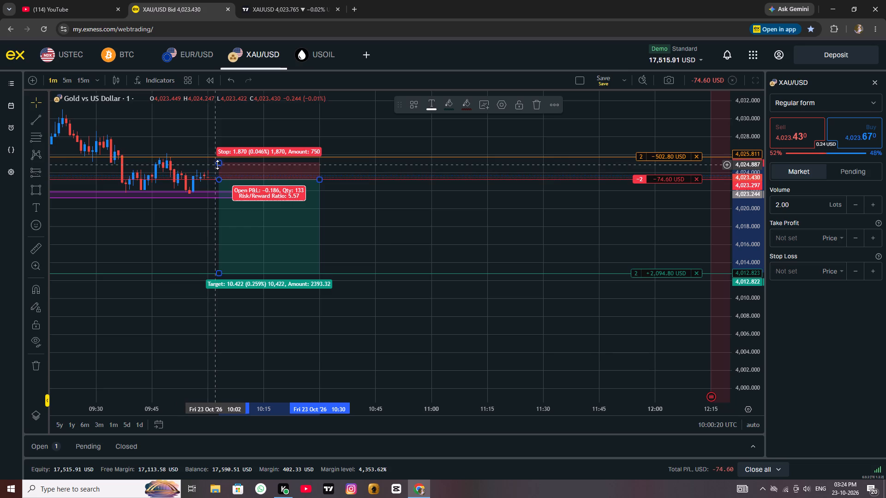
pyautogui.moveTo(217, 165); pyautogui.dragTo(219, 157)
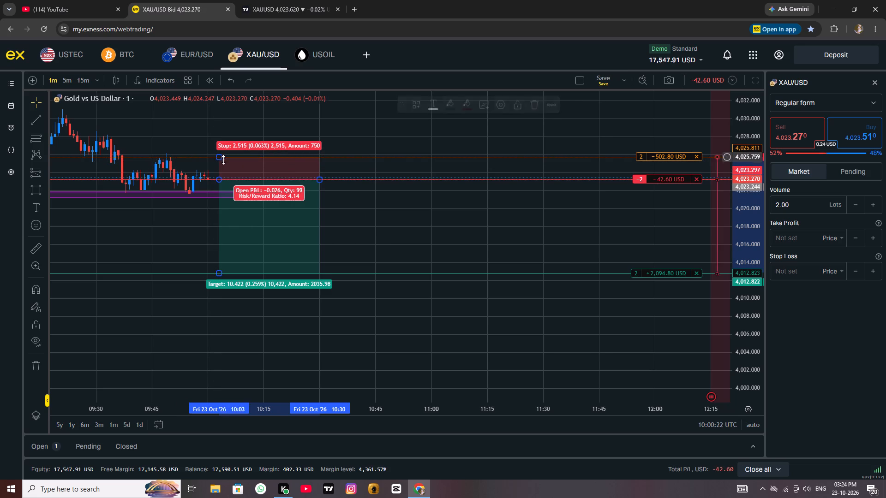
pyautogui.moveTo(256, 165); pyautogui.dragTo(244, 164)
pyautogui.click(414, 128)
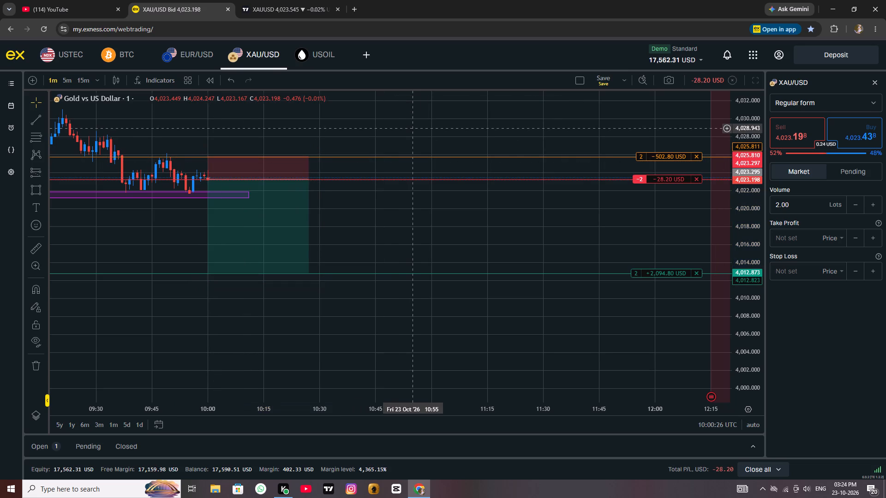
# Examine USTEC on the 5-minute and 1-minute charts, comparing recent price action with the drawn rising channel.
pyautogui.scroll(2, 415, 128)
pyautogui.click(294, 51)
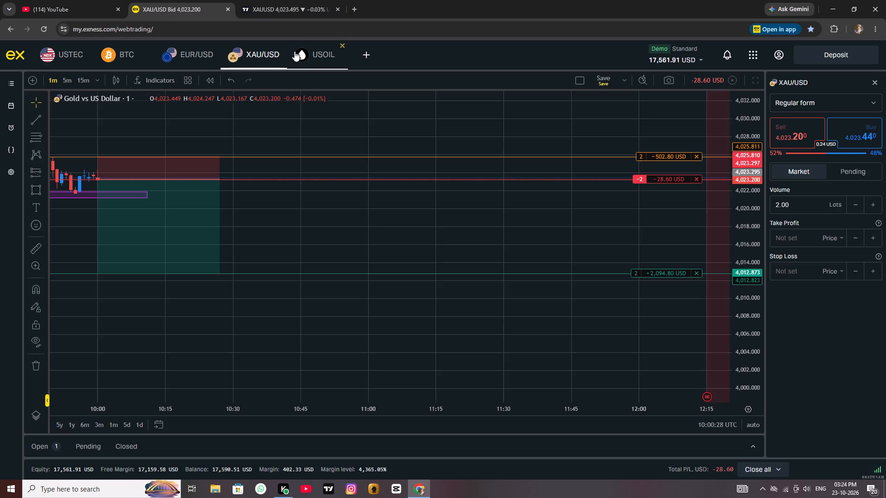
pyautogui.click(78, 56)
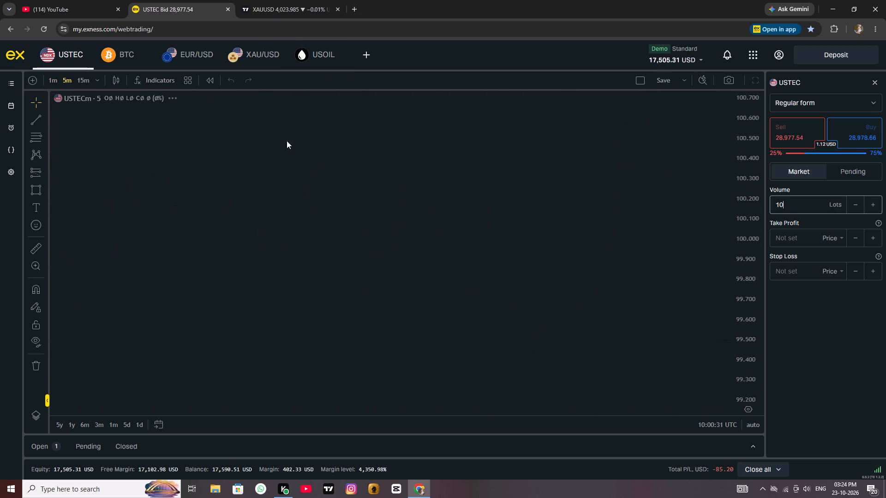
pyautogui.moveTo(596, 317); pyautogui.dragTo(539, 300)
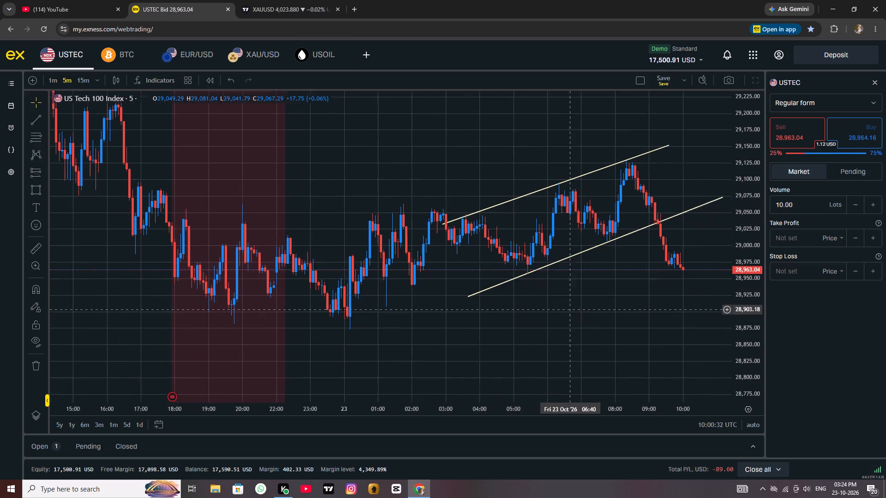
pyautogui.moveTo(539, 300); pyautogui.dragTo(263, 288)
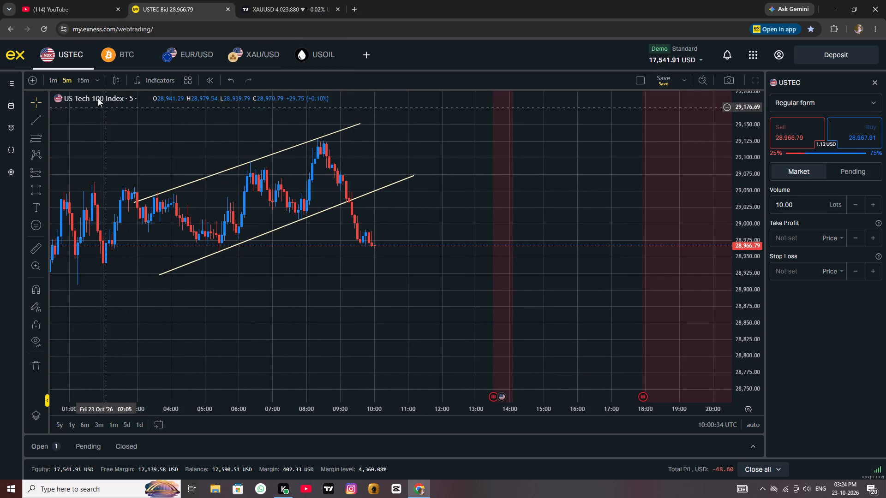
pyautogui.click(54, 81)
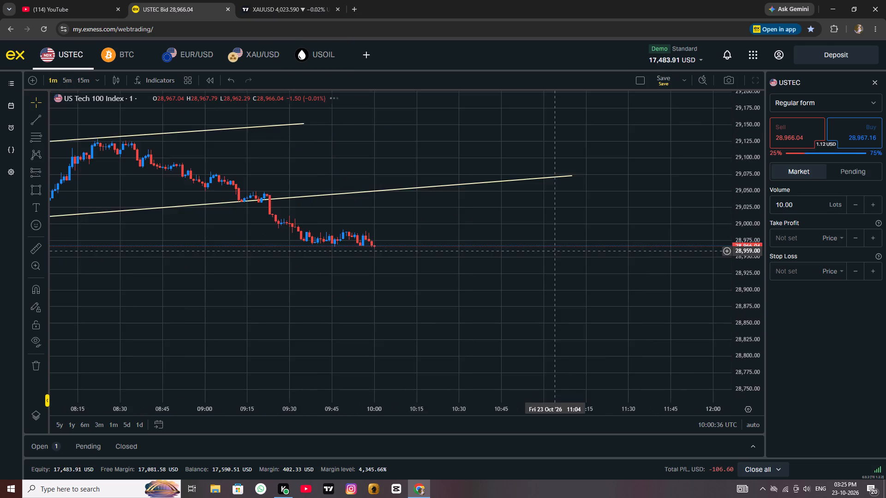
pyautogui.scroll(-17, 555, 251)
pyautogui.moveTo(572, 271); pyautogui.dragTo(537, 275)
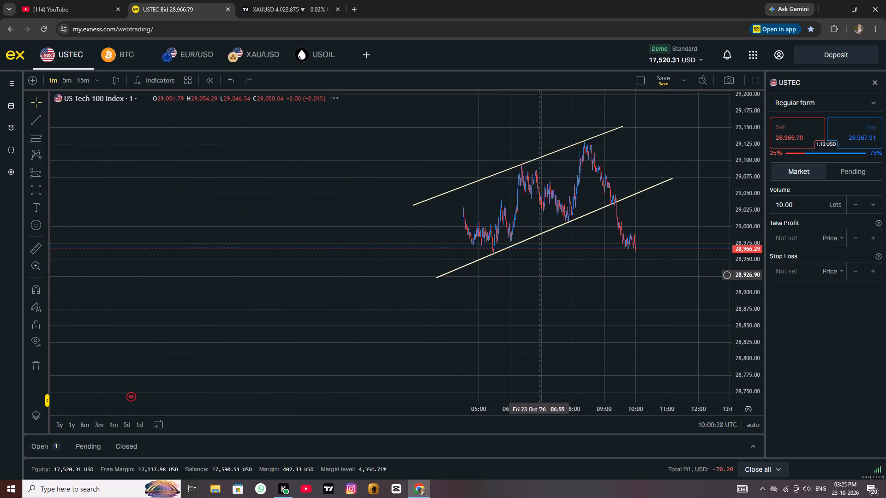
pyautogui.moveTo(537, 275); pyautogui.dragTo(402, 274)
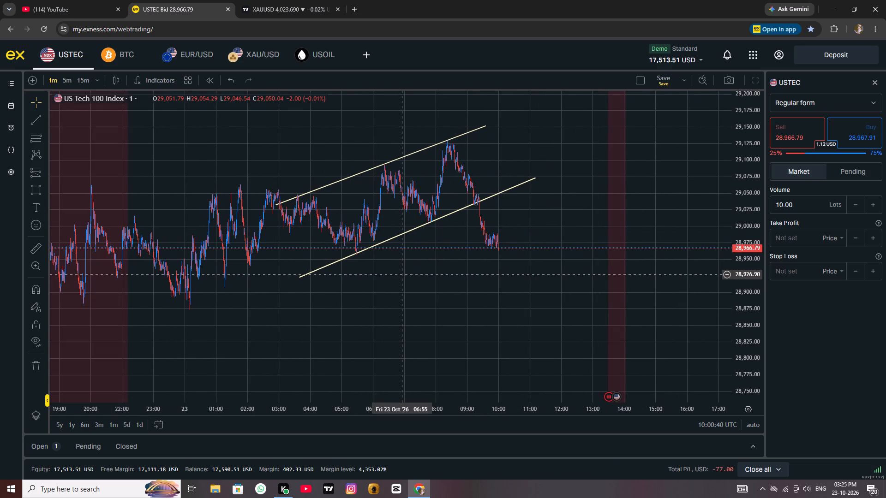
pyautogui.moveTo(402, 274); pyautogui.dragTo(307, 267)
pyautogui.scroll(4, 307, 267)
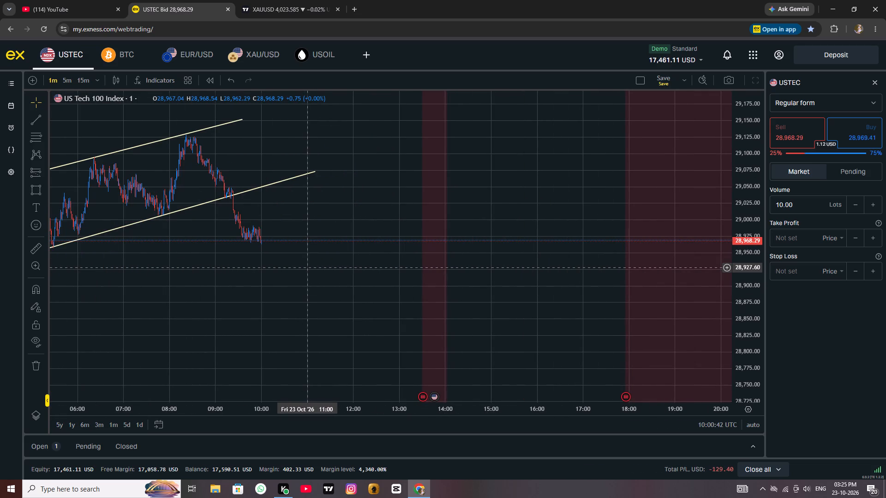
pyautogui.scroll(-2, 307, 267)
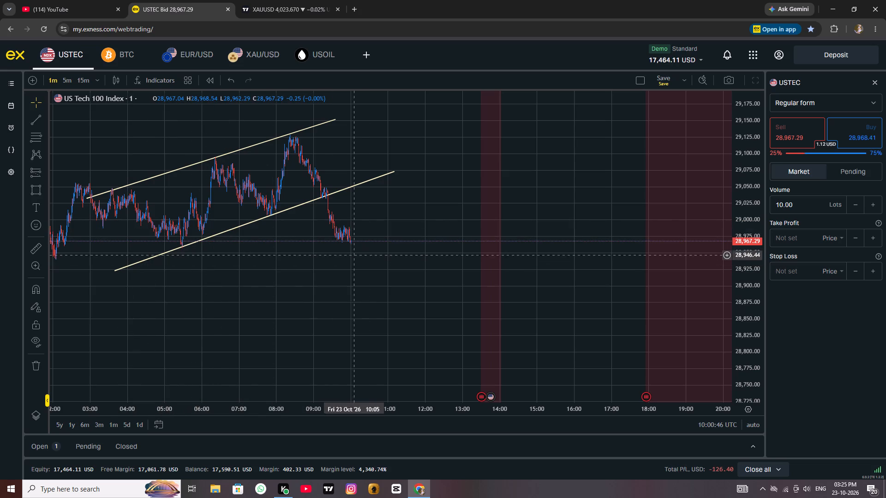
pyautogui.scroll(2, 377, 251)
# Examine the recent swings in BTC price on the 1-minute chart.
pyautogui.click(116, 53)
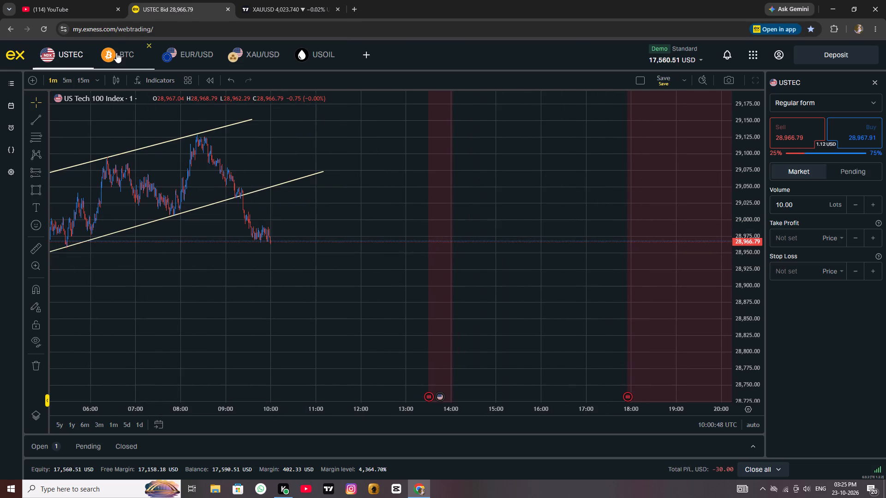
pyautogui.scroll(-2, 449, 254)
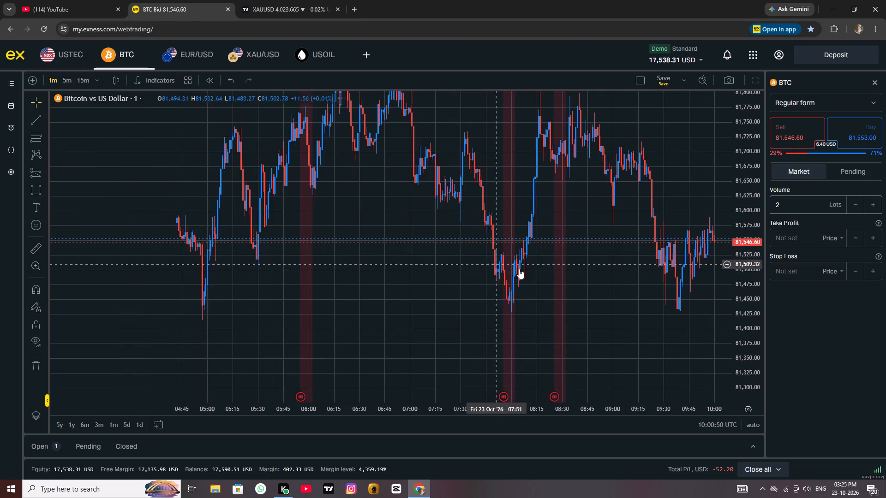
pyautogui.scroll(6, 537, 271)
pyautogui.moveTo(540, 263); pyautogui.dragTo(433, 318)
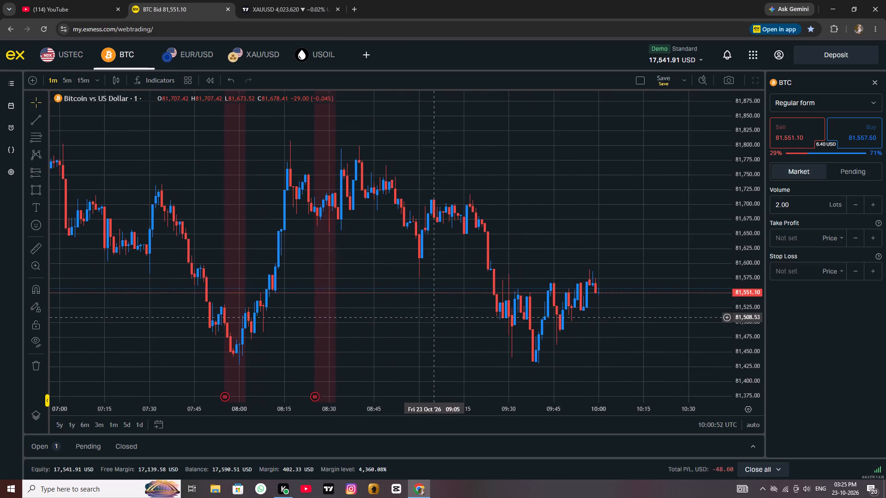
pyautogui.moveTo(433, 318); pyautogui.dragTo(345, 218)
pyautogui.scroll(-3, 345, 217)
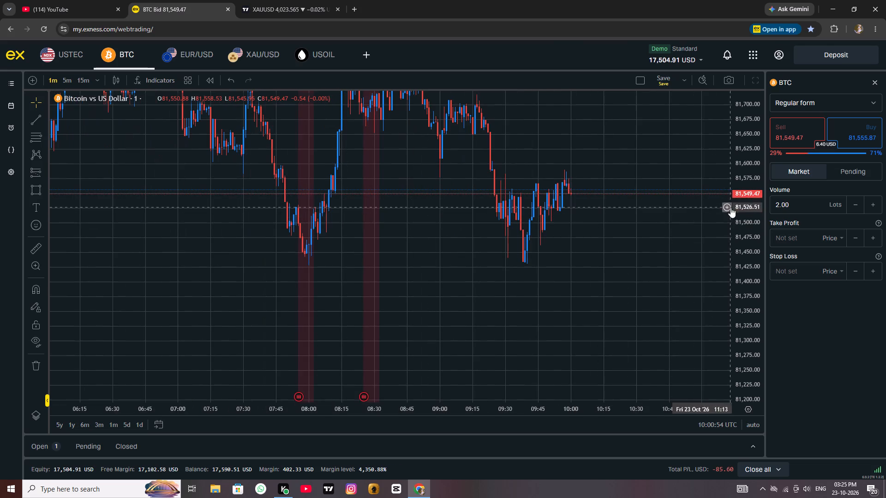
pyautogui.scroll(-11, 747, 211)
pyautogui.scroll(-3, 592, 242)
pyautogui.moveTo(581, 277); pyautogui.dragTo(546, 324)
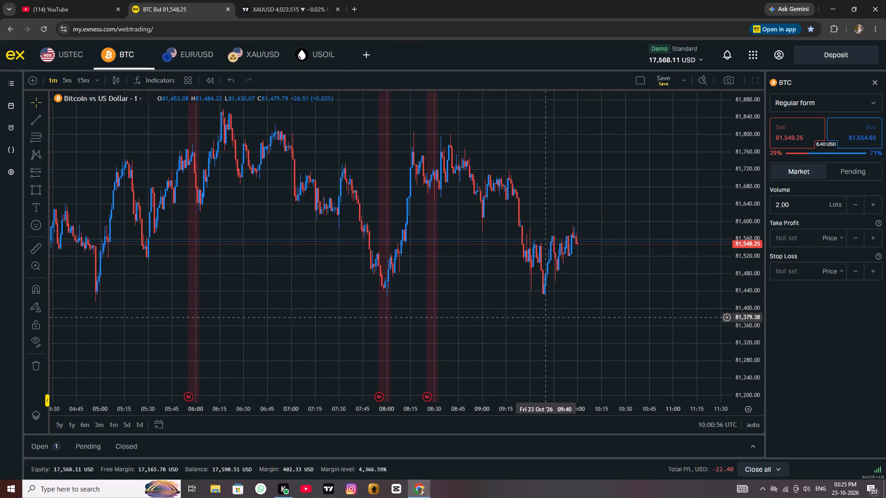
pyautogui.moveTo(546, 324); pyautogui.dragTo(465, 291)
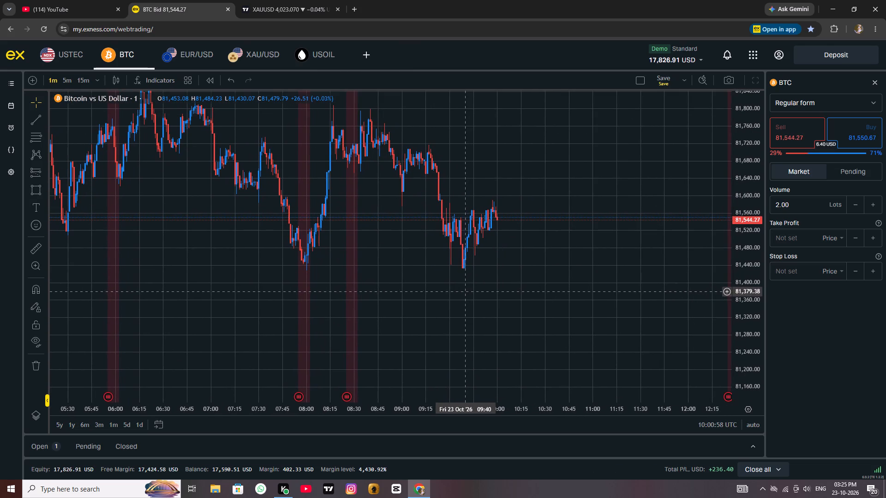
# Review the recent EUR/USD price movement on the 1-minute chart.
pyautogui.click(201, 49)
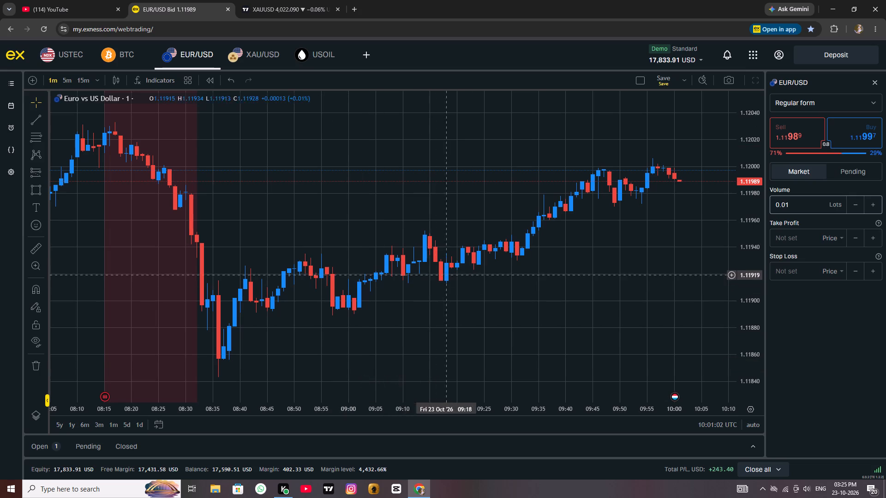
pyautogui.scroll(-5, 508, 299)
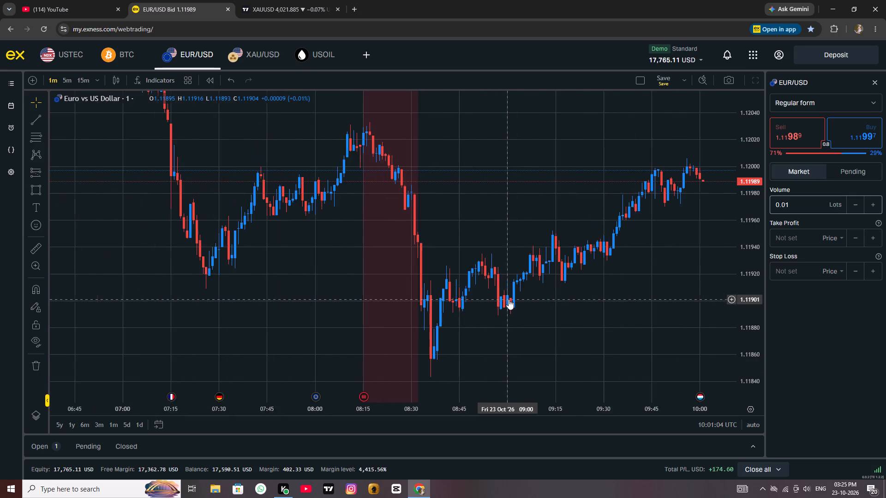
pyautogui.scroll(-3, 509, 299)
pyautogui.moveTo(507, 301); pyautogui.dragTo(228, 298)
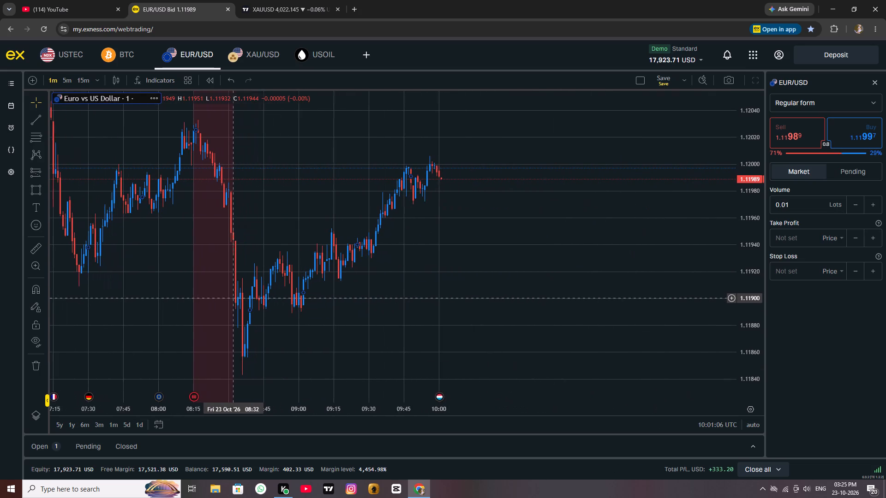
pyautogui.moveTo(228, 298); pyautogui.dragTo(225, 297)
# Remove EUR/USD from the open instruments.
pyautogui.click(213, 43)
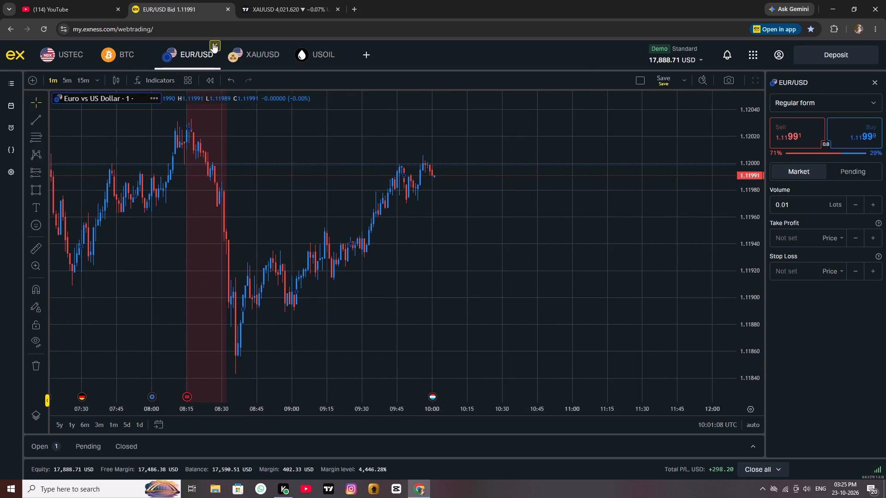
# Examine XAU/USD on the 1-minute and 5-minute charts around the marked support zone and the short projection.
pyautogui.click(176, 57)
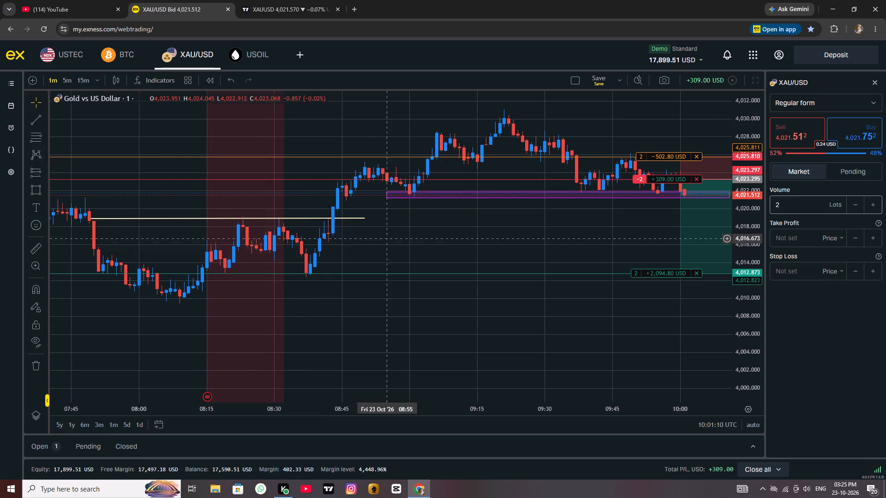
pyautogui.scroll(-3, 462, 256)
pyautogui.moveTo(503, 242); pyautogui.dragTo(252, 240)
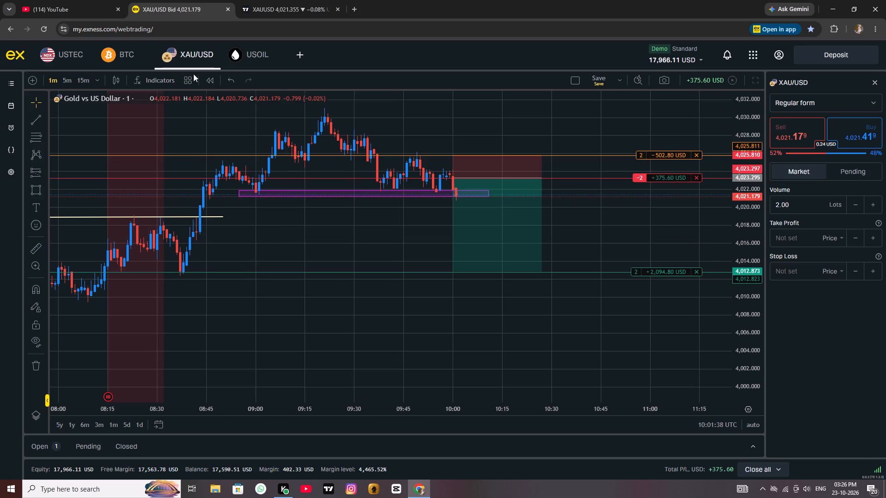
pyautogui.click(66, 80)
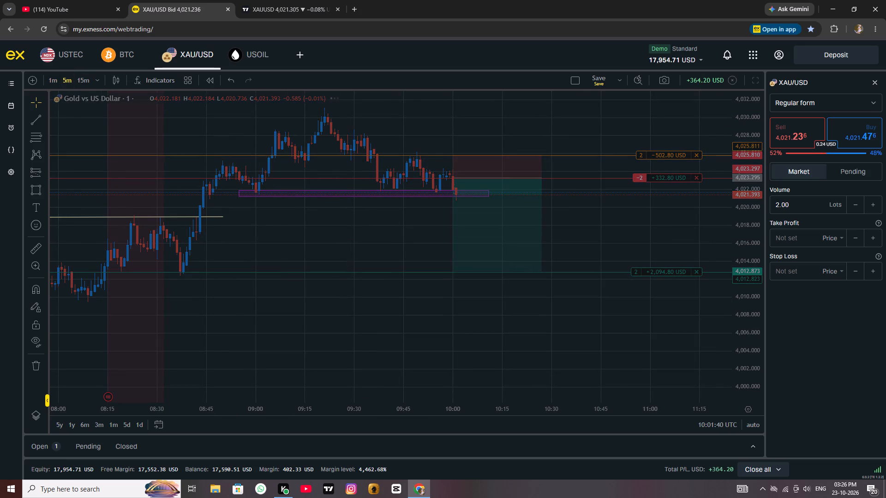
pyautogui.scroll(-2, 350, 253)
pyautogui.scroll(7, 481, 261)
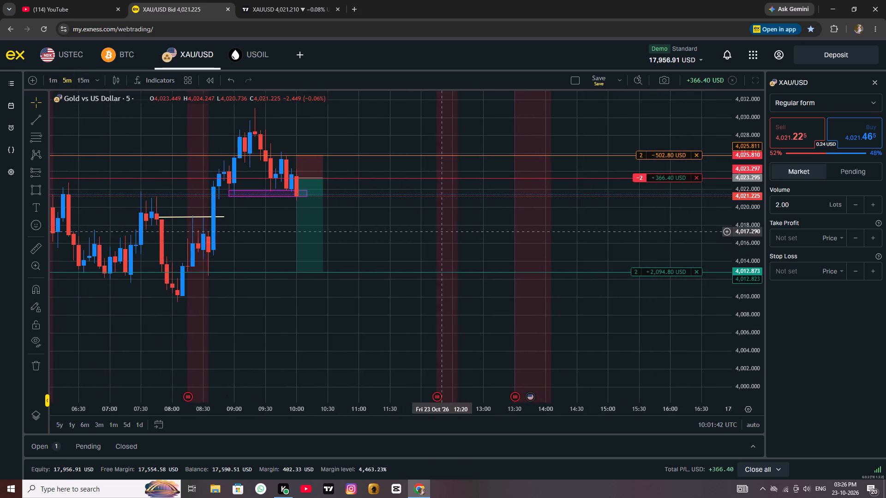
pyautogui.moveTo(413, 231); pyautogui.dragTo(520, 251)
pyautogui.scroll(1, 520, 251)
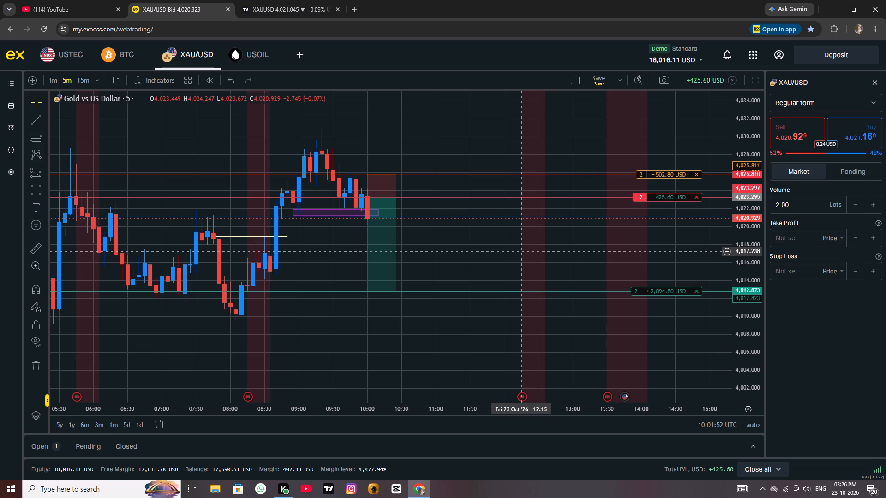
pyautogui.scroll(-4, 579, 120)
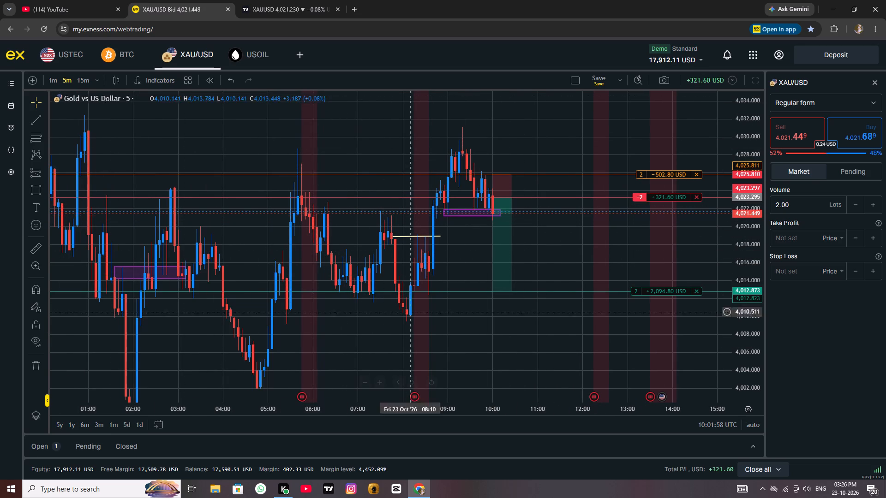
# Draw a rising trend line under the XAU/USD 5-minute lows, from about 3,998.4 at 03:25 to about 4,019.0 at 11:55.
pyautogui.moveTo(351, 316); pyautogui.dragTo(320, 220)
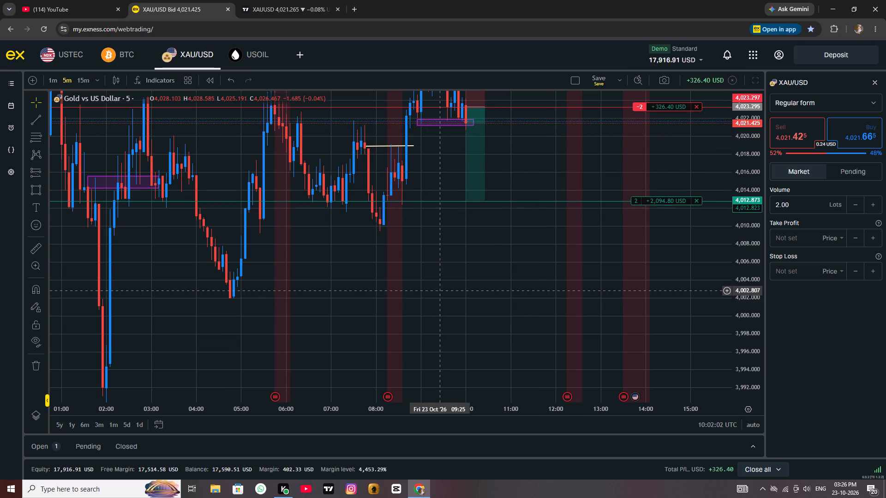
pyautogui.click(32, 125)
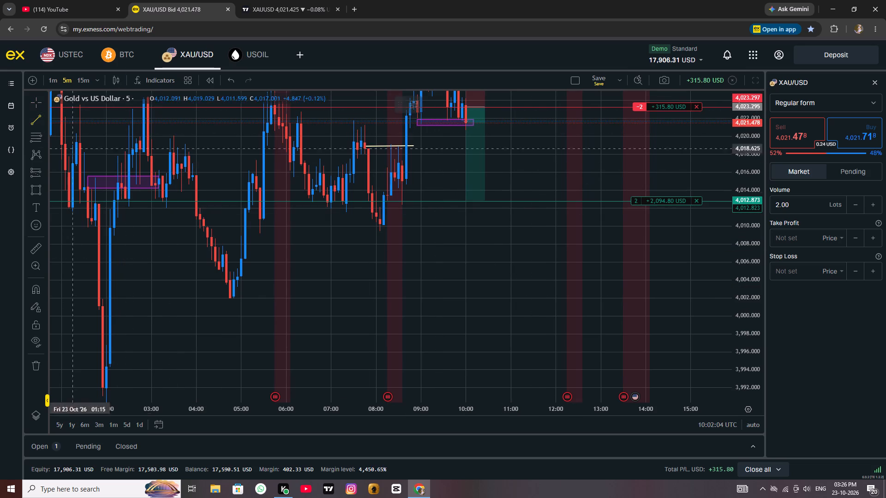
pyautogui.moveTo(169, 330); pyautogui.dragTo(530, 152)
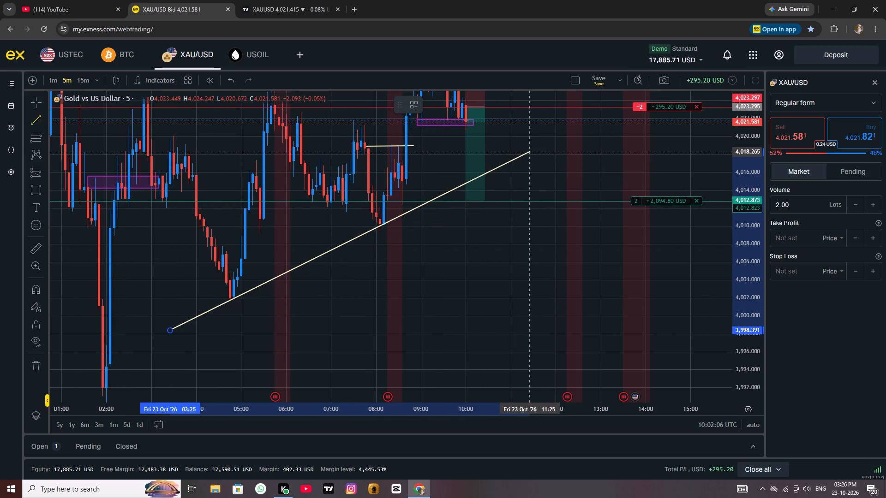
pyautogui.moveTo(530, 152); pyautogui.dragTo(551, 145)
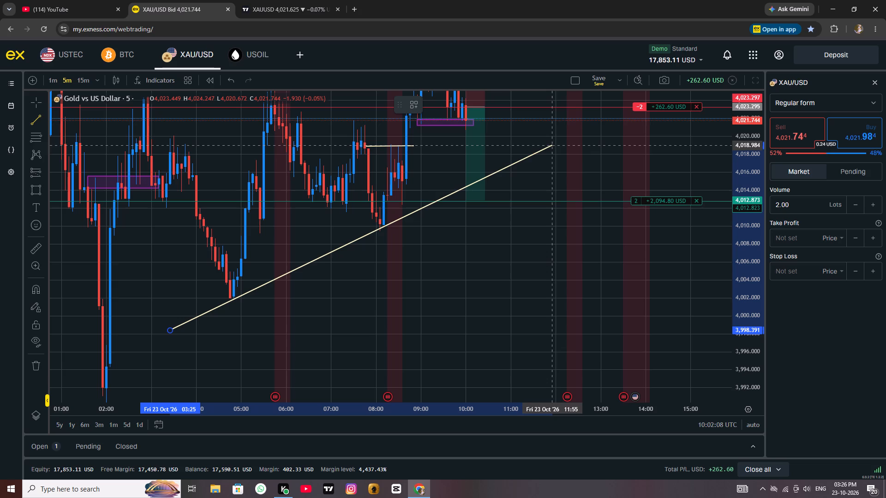
pyautogui.click(551, 145)
pyautogui.click(457, 243)
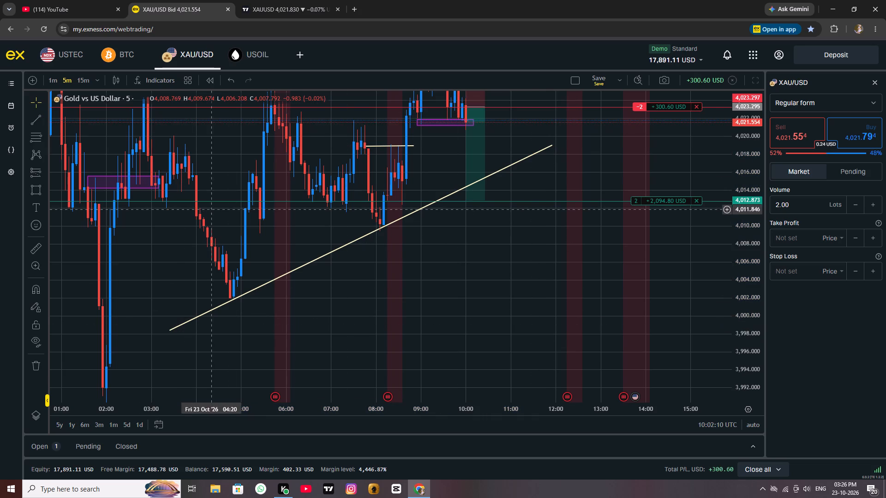
# Examine XAU/USD on the 5-minute and 15-minute charts relative to the rising trend line, support zone and position levels.
pyautogui.moveTo(225, 181); pyautogui.dragTo(191, 310)
pyautogui.moveTo(289, 158); pyautogui.dragTo(290, 158)
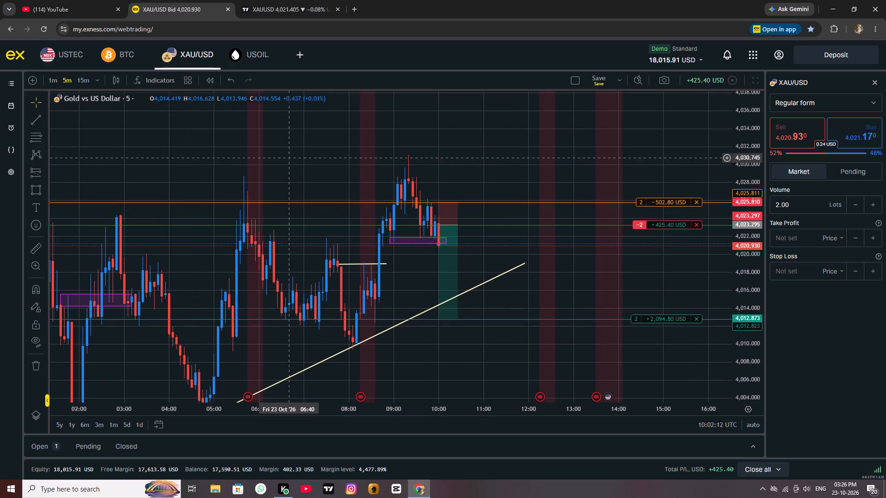
pyautogui.moveTo(290, 158); pyautogui.dragTo(312, 187)
pyautogui.scroll(1, 312, 187)
pyautogui.scroll(-1, 312, 187)
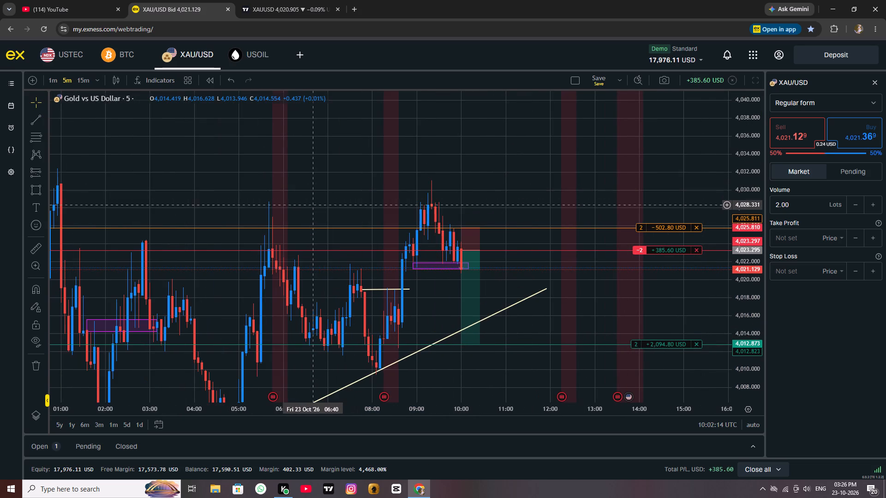
pyautogui.scroll(3, 348, 185)
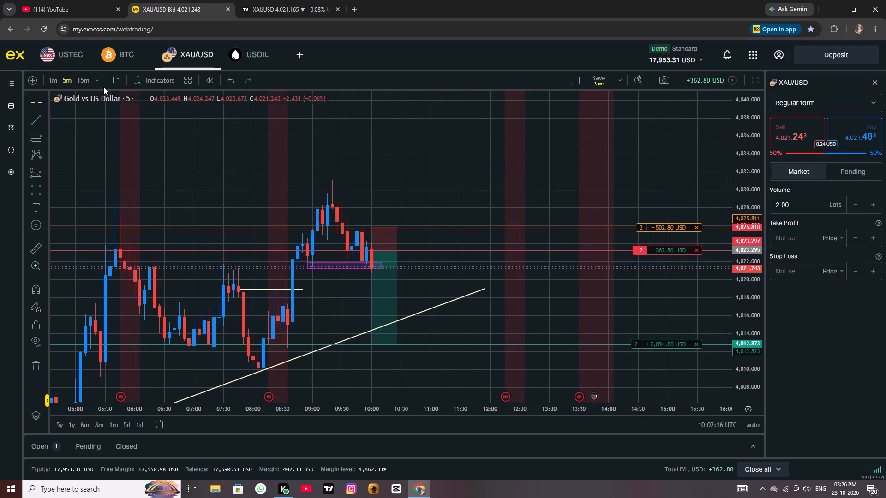
pyautogui.click(89, 81)
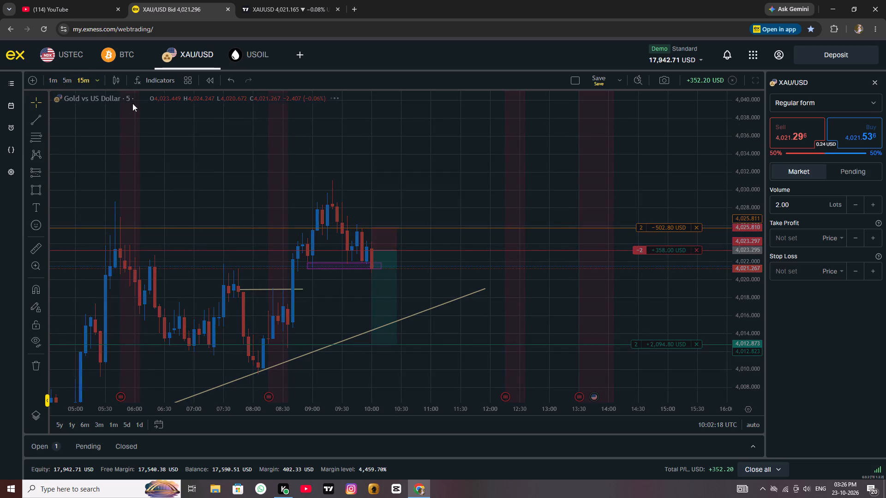
pyautogui.scroll(4, 520, 268)
pyautogui.moveTo(412, 288); pyautogui.dragTo(412, 288)
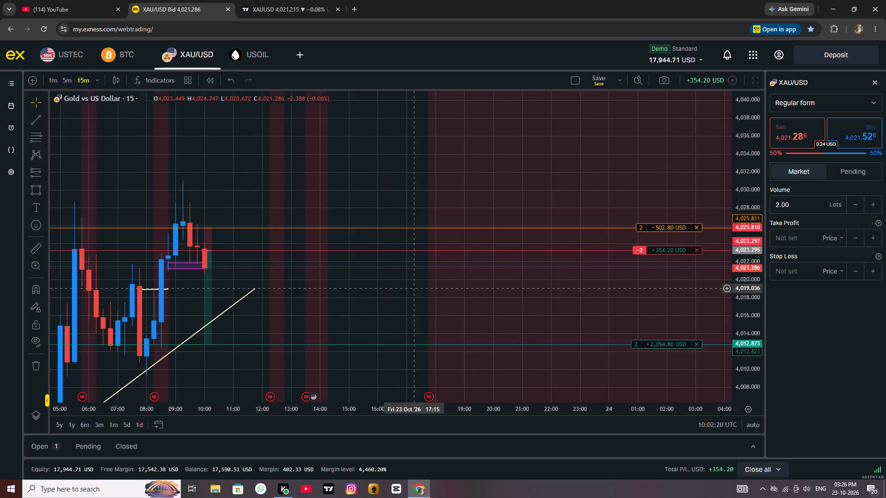
# Examine XAU/USD on the 15-minute and 1-minute charts relative to the rising trend line, support zone and short projection.
pyautogui.moveTo(412, 288); pyautogui.dragTo(606, 150)
pyautogui.scroll(3, 595, 183)
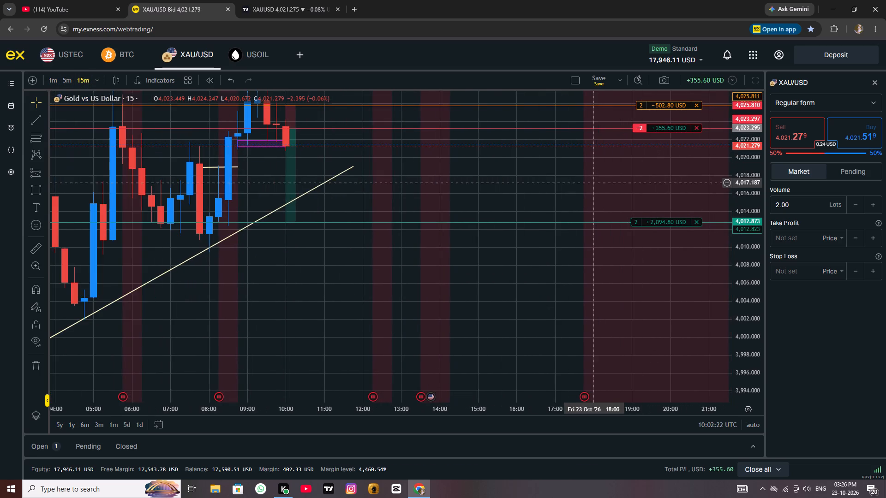
pyautogui.scroll(1, 424, 195)
pyautogui.moveTo(386, 183); pyautogui.dragTo(504, 259)
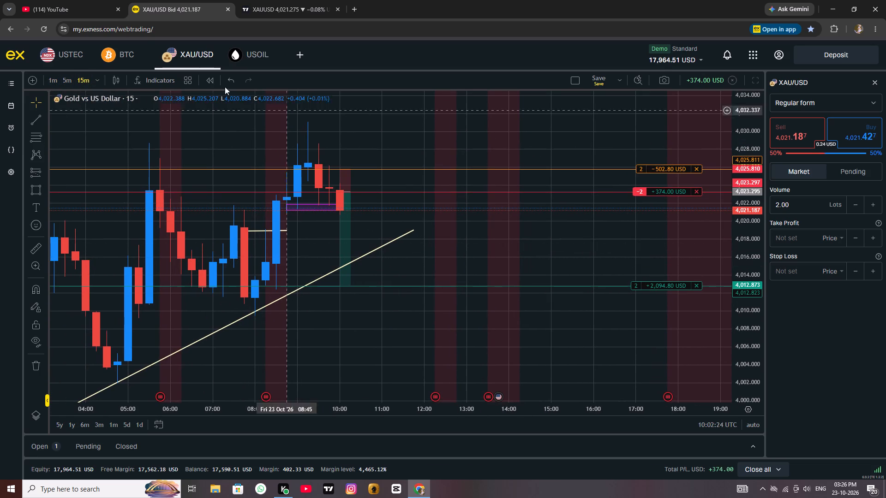
pyautogui.click(51, 85)
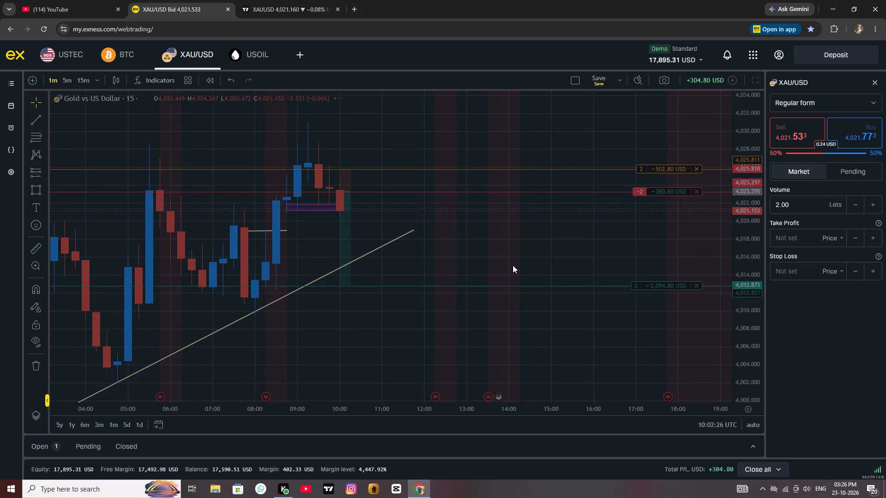
pyautogui.scroll(-20, 512, 268)
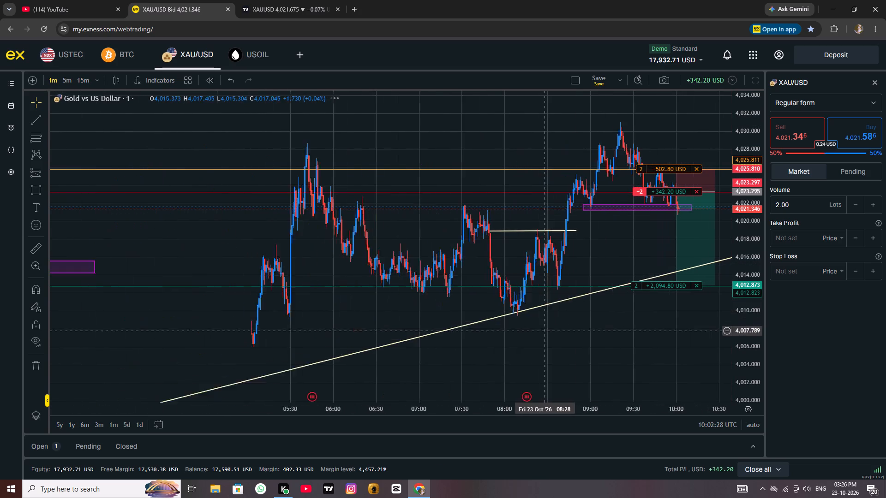
pyautogui.scroll(-2, 566, 338)
pyautogui.moveTo(581, 353); pyautogui.dragTo(351, 244)
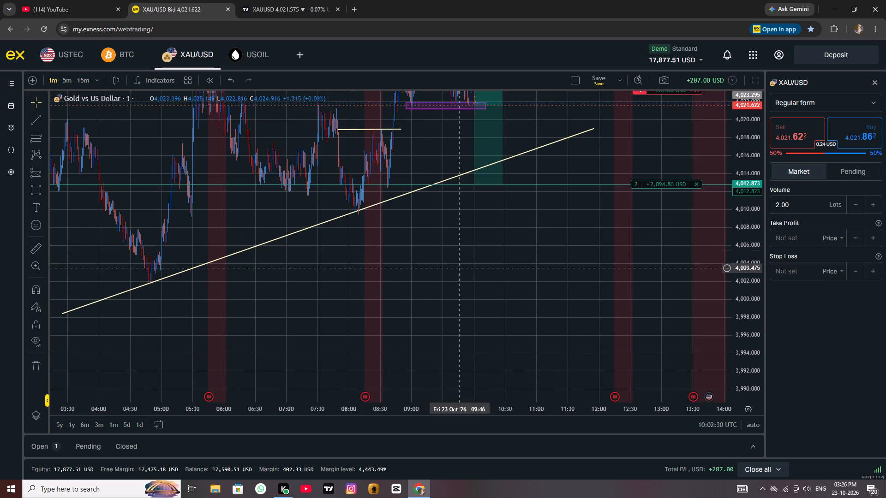
pyautogui.moveTo(528, 271); pyautogui.dragTo(545, 315)
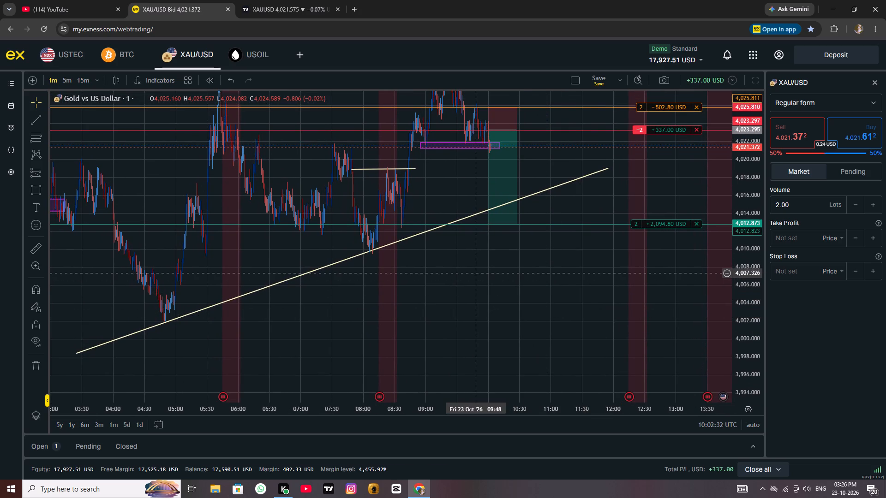
pyautogui.moveTo(475, 273); pyautogui.dragTo(419, 347)
pyautogui.scroll(3, 451, 320)
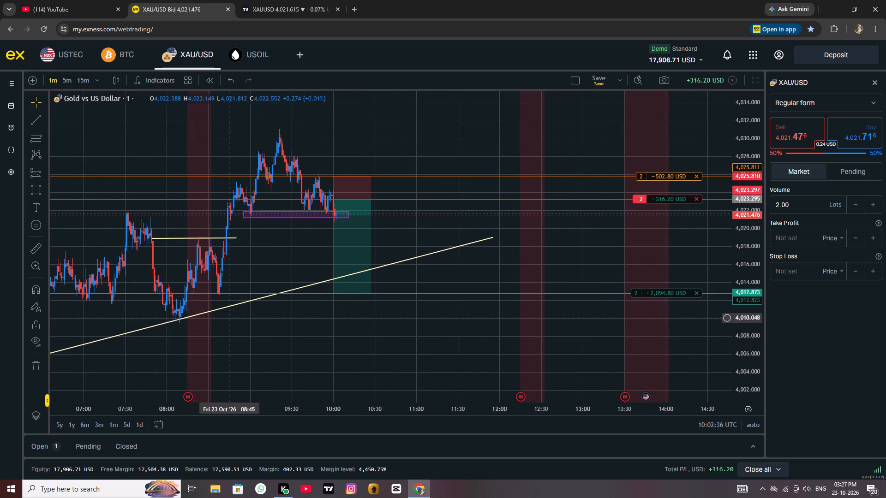
pyautogui.scroll(-5, 229, 318)
pyautogui.scroll(3, 235, 314)
pyautogui.scroll(1, 272, 245)
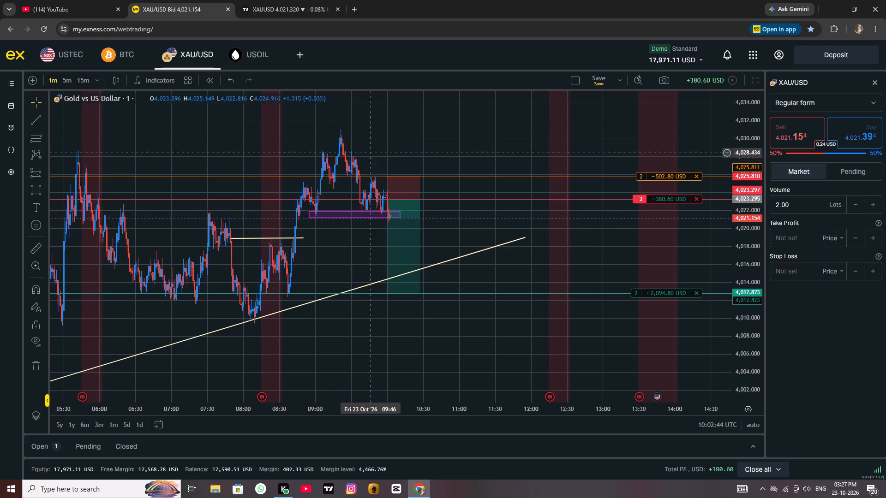
pyautogui.scroll(4, 421, 166)
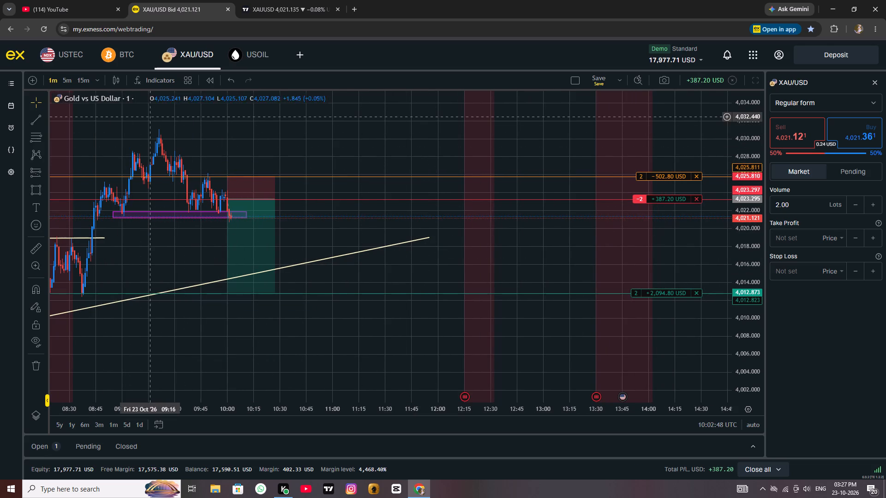
pyautogui.scroll(2, 723, 233)
pyautogui.scroll(4, 587, 230)
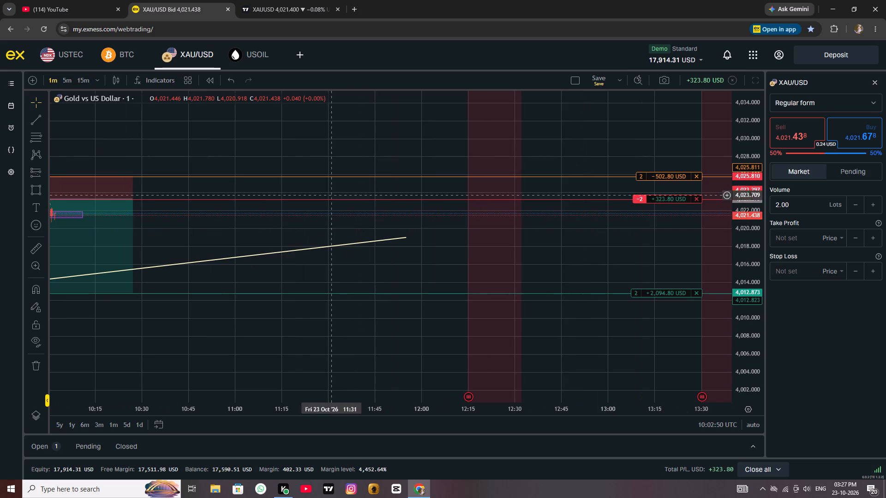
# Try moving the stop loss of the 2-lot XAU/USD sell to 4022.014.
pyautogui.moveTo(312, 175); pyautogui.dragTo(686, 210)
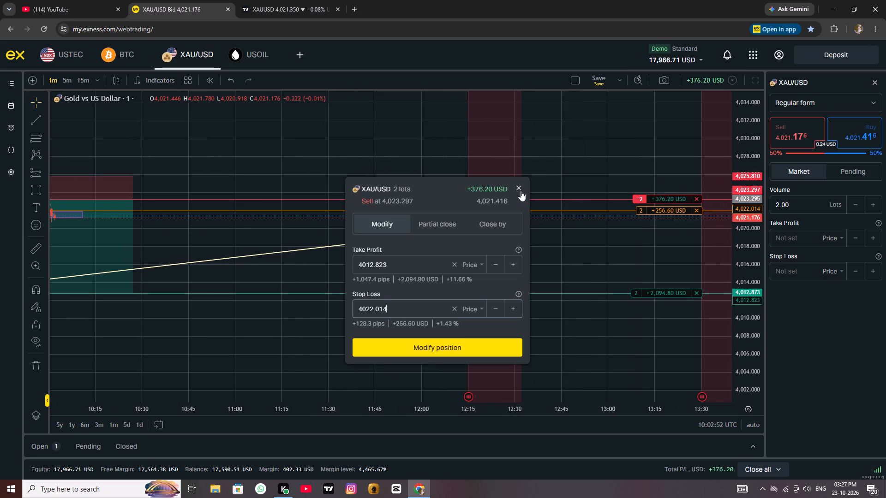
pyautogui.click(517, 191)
# Examine the XAU/USD 1-minute price action around the support zone, short projection and trend line.
pyautogui.moveTo(400, 146); pyautogui.dragTo(648, 148)
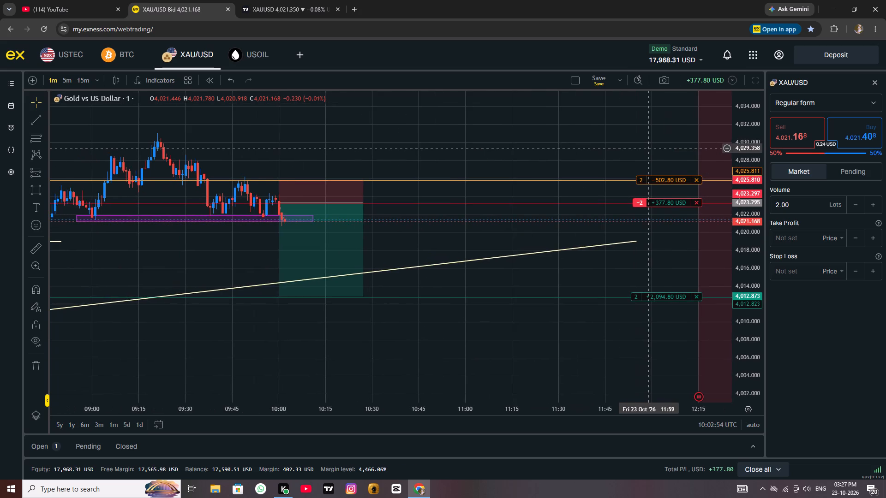
pyautogui.scroll(-1, 648, 148)
pyautogui.scroll(3, 747, 195)
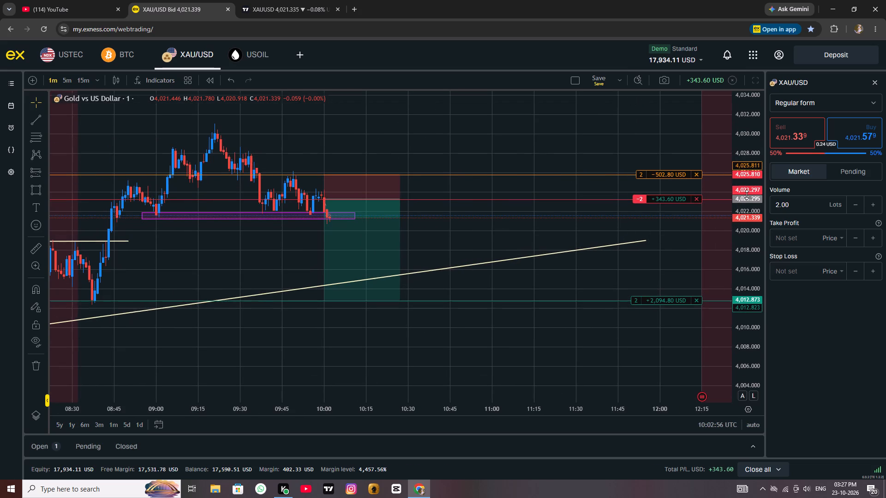
pyautogui.scroll(12, 747, 195)
pyautogui.scroll(4, 507, 206)
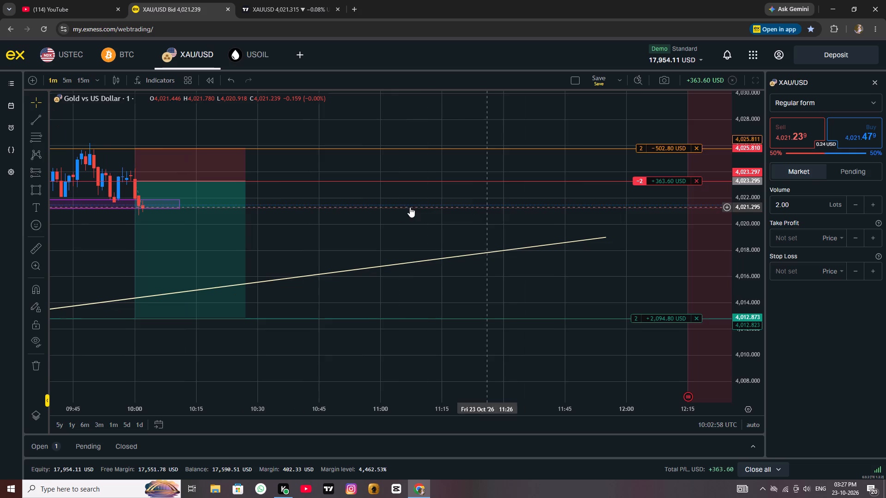
pyautogui.moveTo(395, 207); pyautogui.dragTo(593, 252)
pyautogui.scroll(-2, 593, 252)
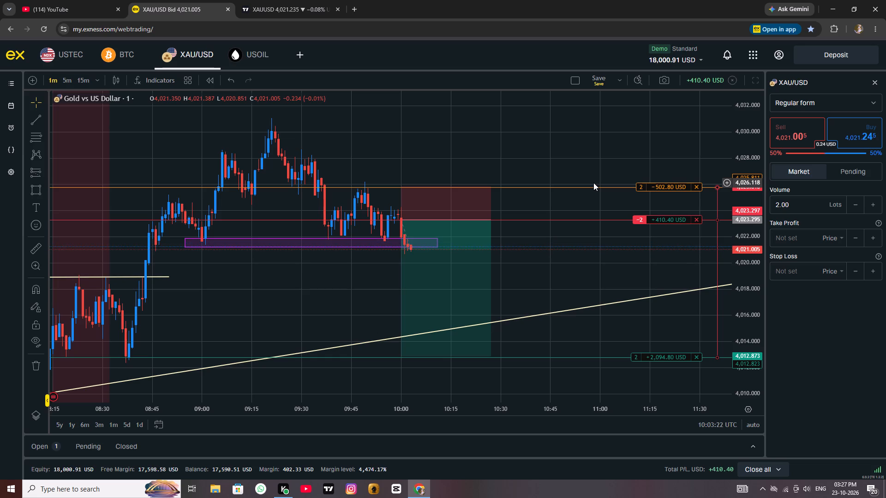
# Switch to TradingView and examine the XAUUSD 1-minute chart around the marked support zone and the line over the highs.
pyautogui.click(280, 6)
pyautogui.scroll(-2, 505, 175)
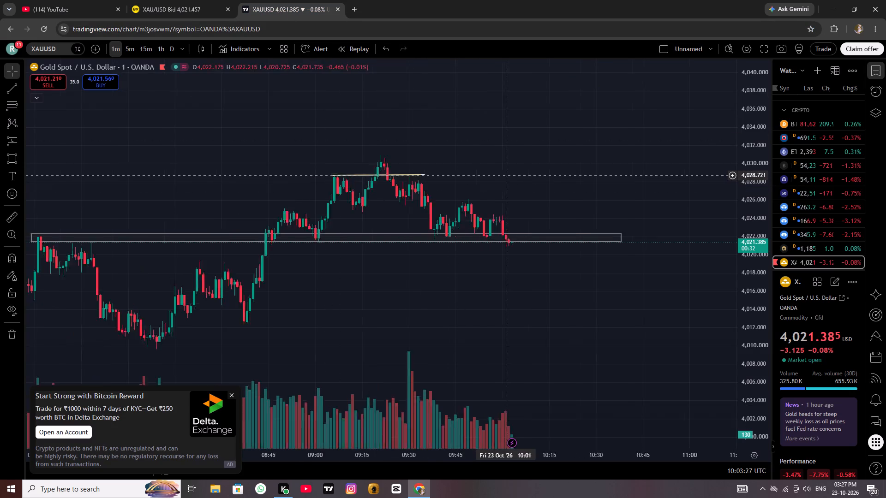
pyautogui.scroll(-3, 505, 175)
pyautogui.scroll(-3, 575, 185)
pyautogui.moveTo(650, 172); pyautogui.dragTo(450, 190)
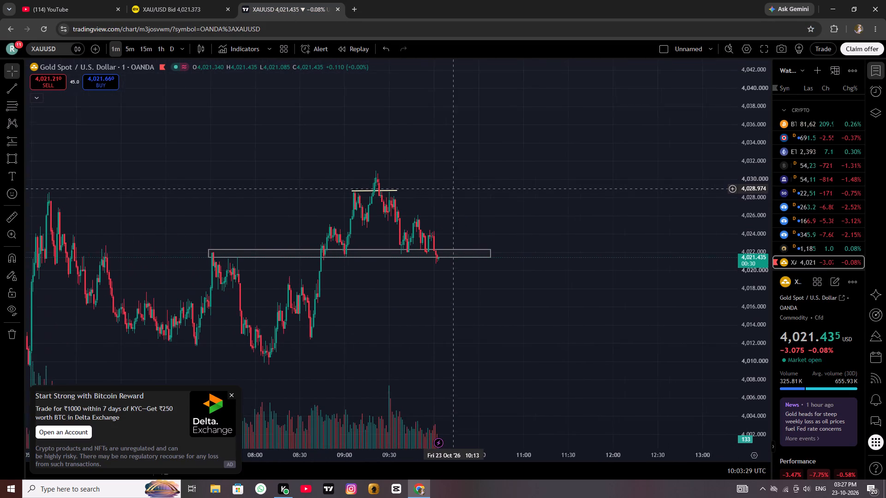
pyautogui.moveTo(450, 190); pyautogui.dragTo(449, 190)
pyautogui.scroll(2, 449, 190)
pyautogui.moveTo(449, 190); pyautogui.dragTo(523, 175)
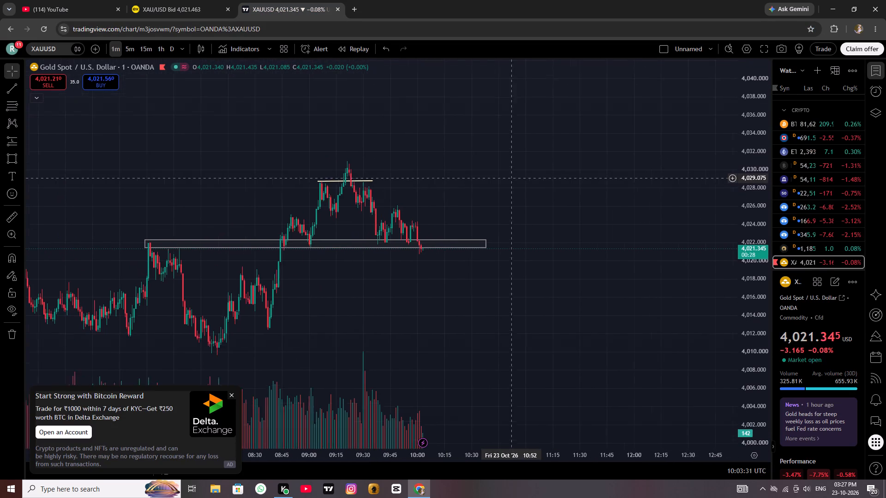
pyautogui.moveTo(523, 175); pyautogui.dragTo(538, 173)
pyautogui.scroll(-1, 556, 157)
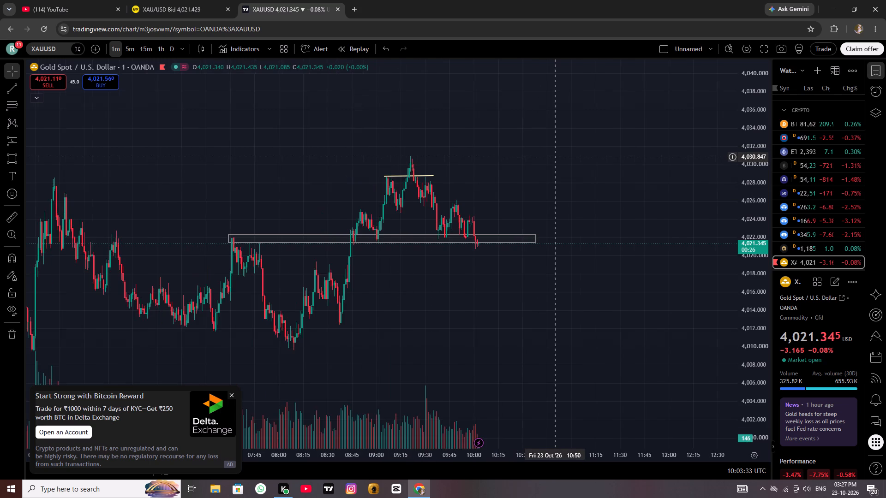
pyautogui.scroll(4, 556, 157)
pyautogui.scroll(-1, 556, 157)
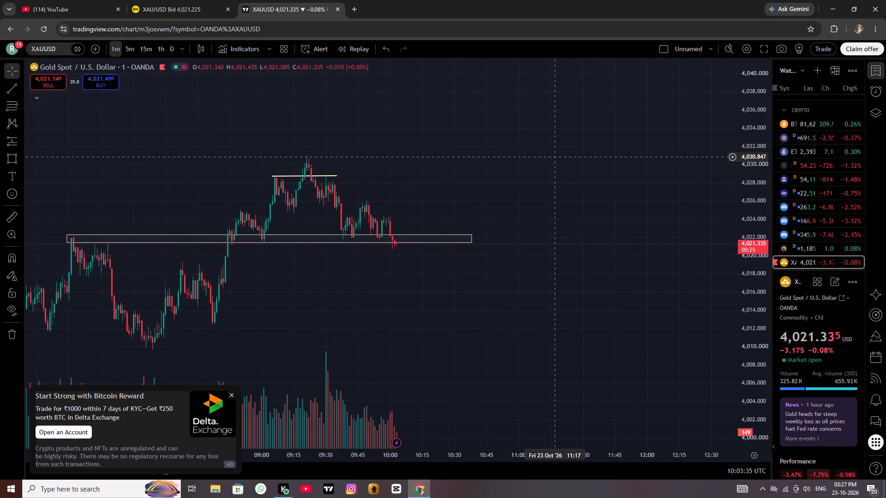
pyautogui.moveTo(451, 192); pyautogui.dragTo(479, 228)
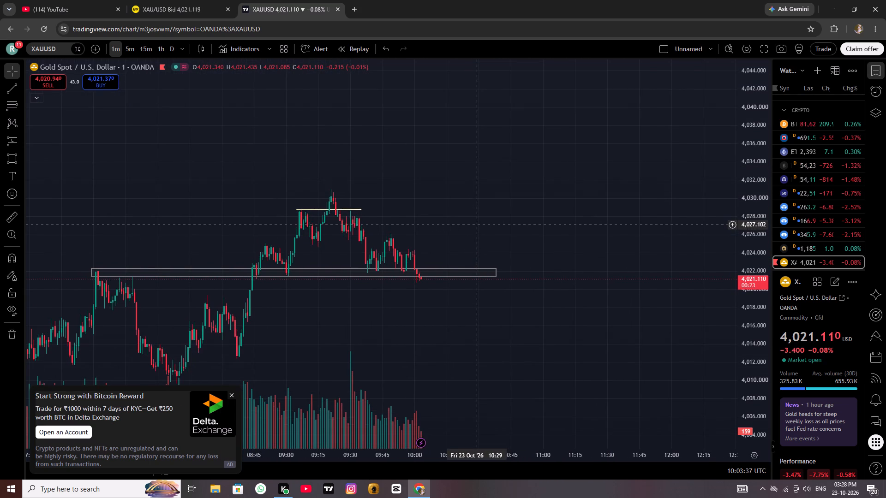
pyautogui.scroll(-1, 477, 225)
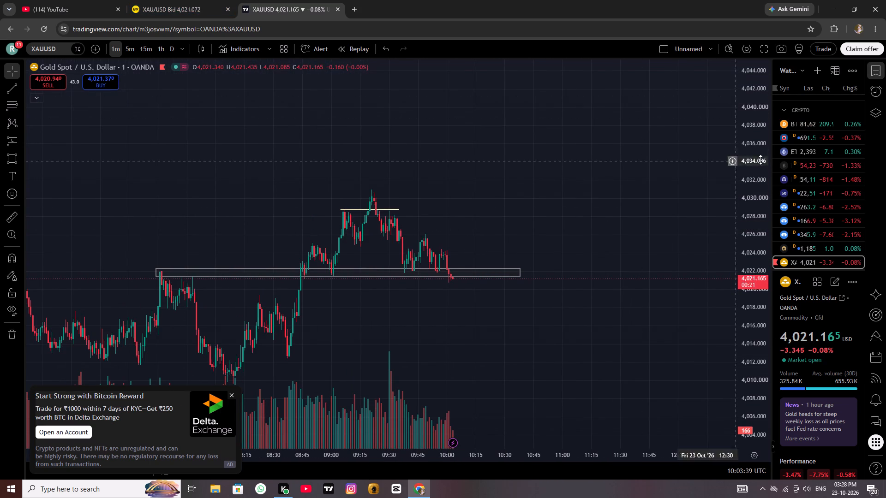
# Look through the TradingView watchlist's indices, stocks, forex and crypto sections.
pyautogui.scroll(6, 795, 170)
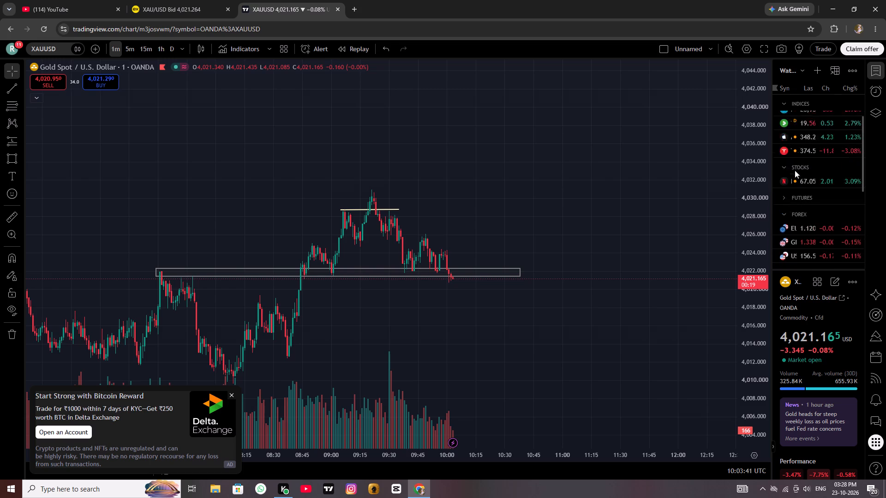
pyautogui.scroll(4, 795, 170)
pyautogui.scroll(-10, 795, 170)
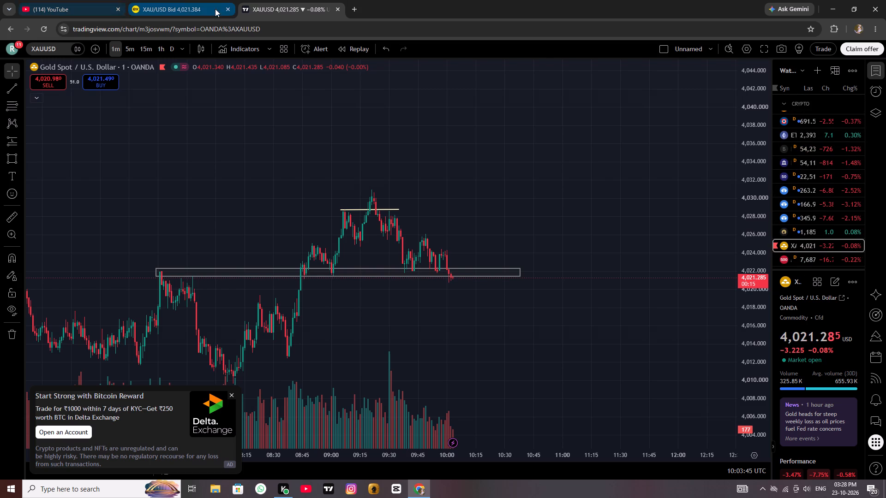
pyautogui.click(260, 8)
# Return to Exness and examine the USOIL 1-minute chart, including the recent highs and the earlier session's price swings.
pyautogui.click(174, 14)
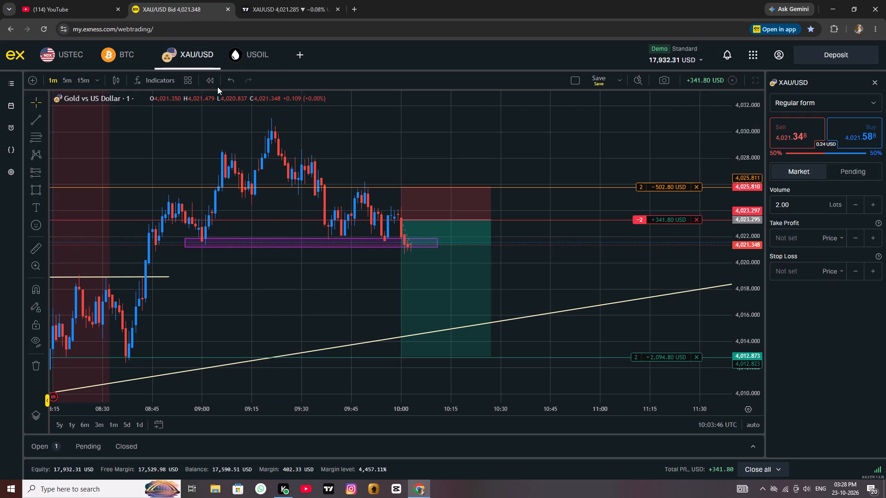
pyautogui.click(249, 55)
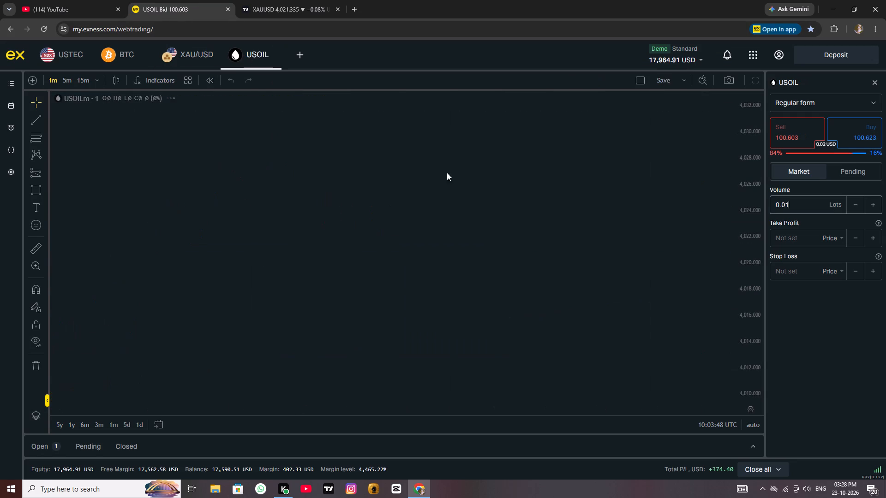
pyautogui.moveTo(533, 177); pyautogui.dragTo(302, 231)
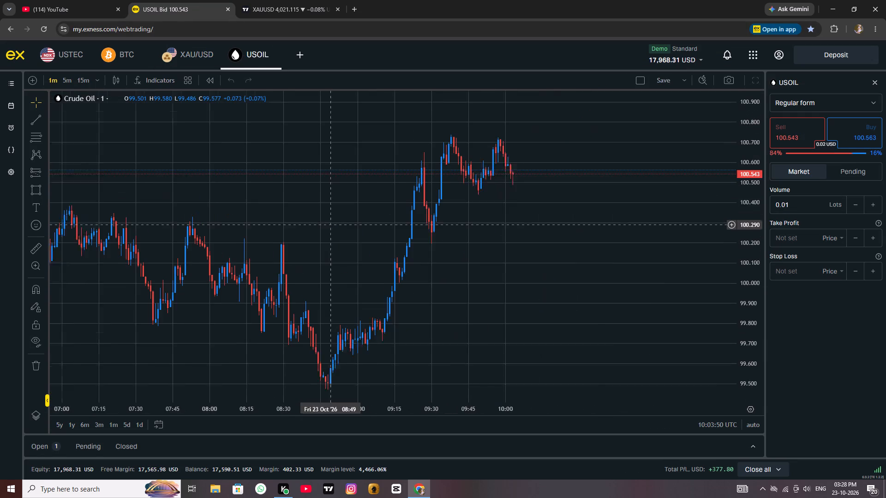
pyautogui.moveTo(302, 231); pyautogui.dragTo(278, 235)
pyautogui.moveTo(471, 212); pyautogui.dragTo(488, 189)
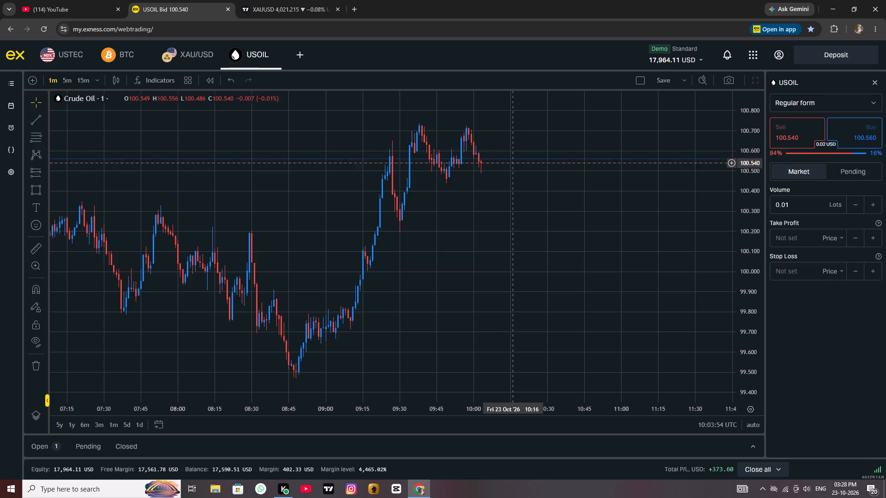
pyautogui.moveTo(527, 202); pyautogui.dragTo(513, 259)
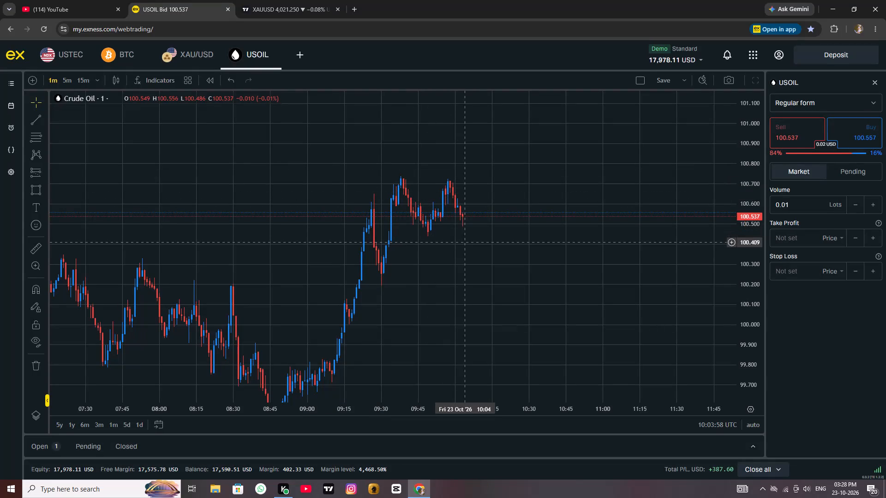
pyautogui.moveTo(469, 243); pyautogui.dragTo(436, 190)
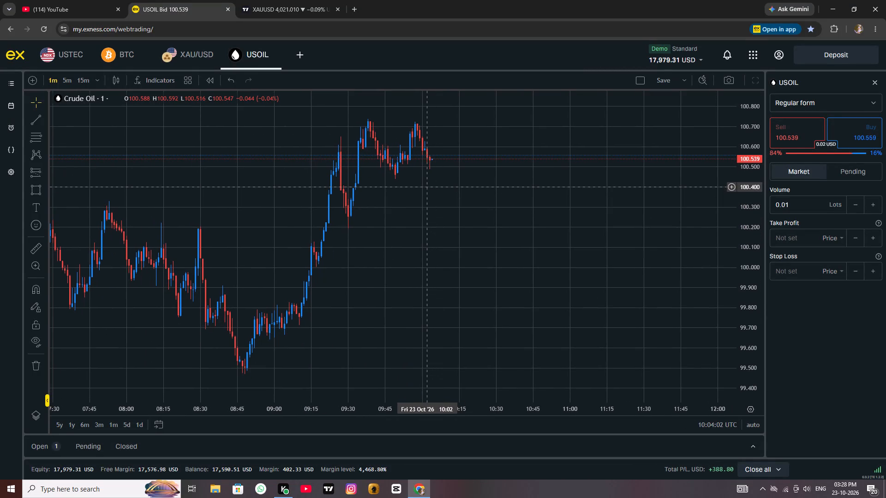
pyautogui.scroll(1, 427, 189)
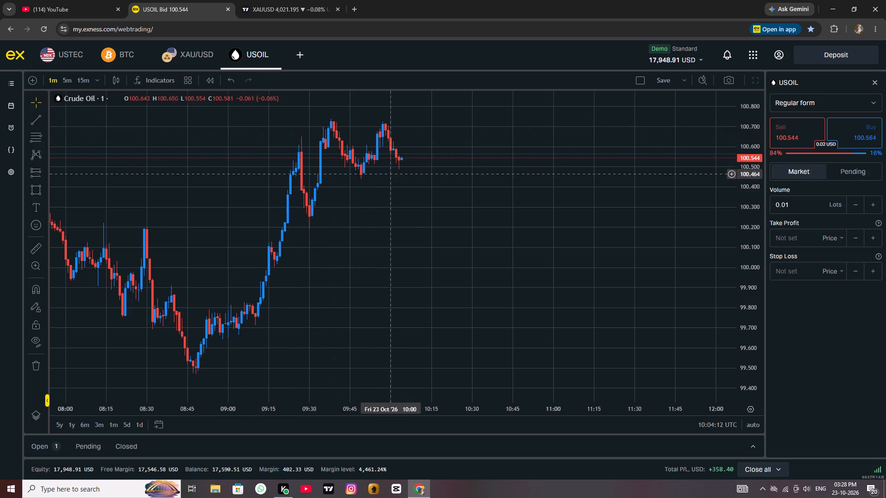
pyautogui.scroll(1, 421, 192)
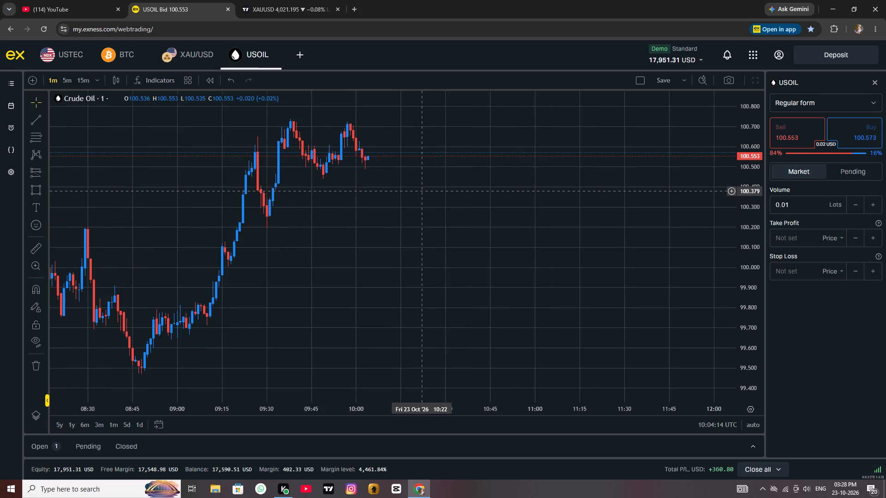
pyautogui.scroll(-5, 420, 190)
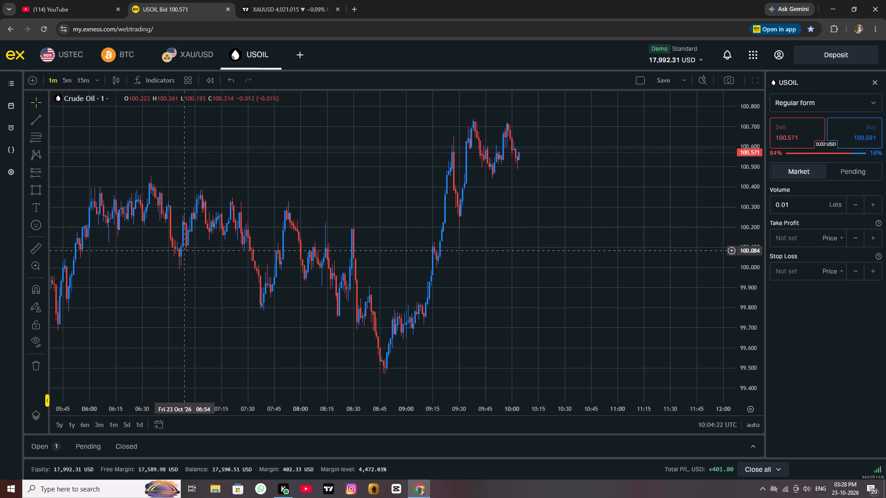
pyautogui.scroll(-6, 516, 314)
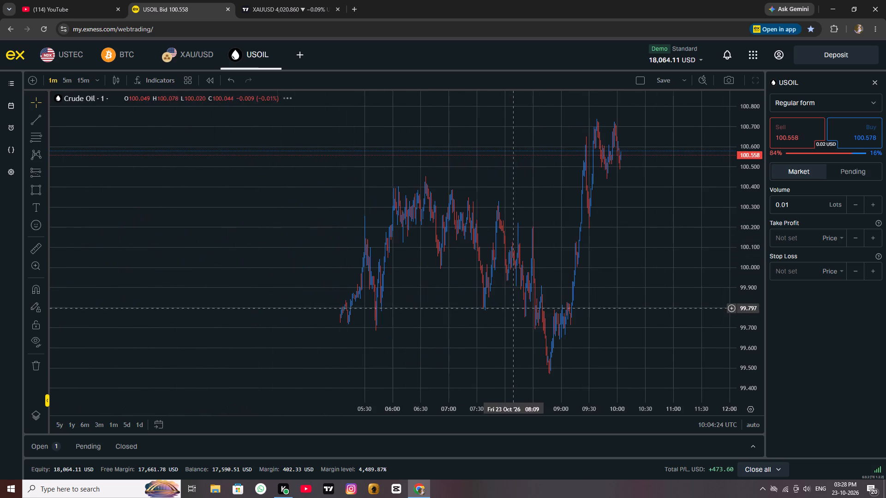
pyautogui.moveTo(591, 310); pyautogui.dragTo(554, 282)
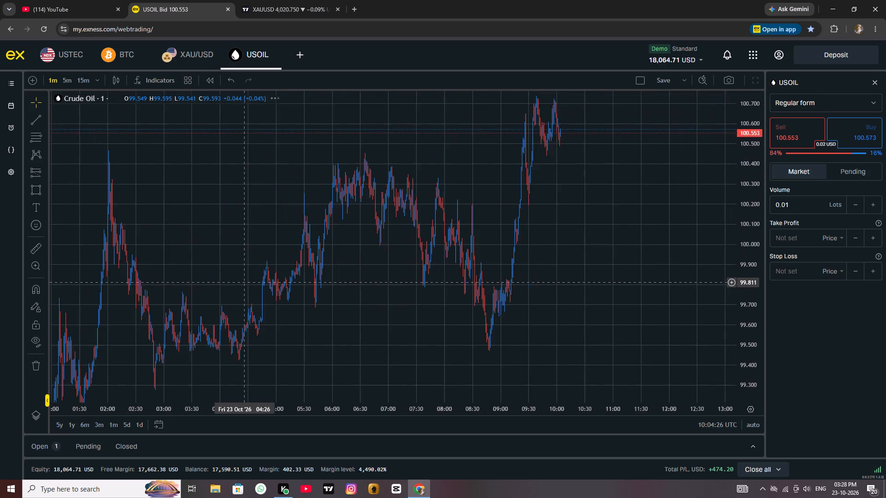
# Examine the USOIL 1-minute chart from the overnight swings through the 09:00 rally to the latest candles near the highs.
pyautogui.moveTo(554, 282); pyautogui.dragTo(613, 234)
pyautogui.scroll(3, 613, 234)
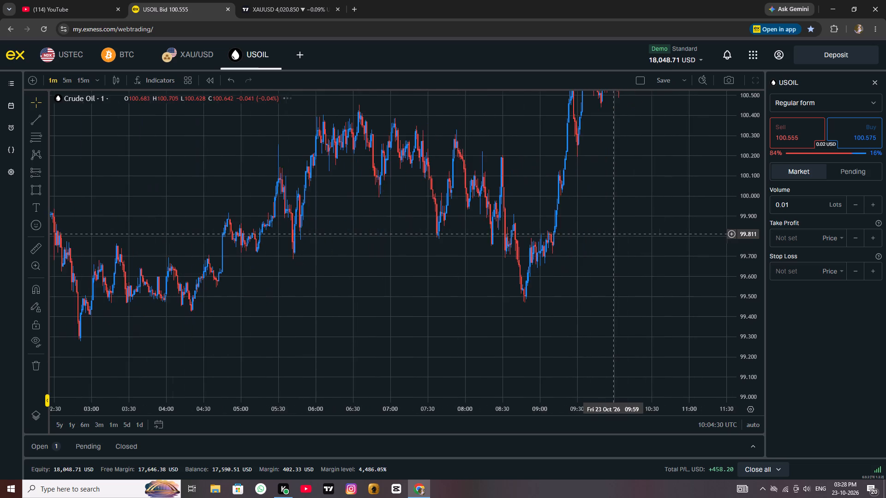
pyautogui.scroll(-4, 613, 234)
pyautogui.moveTo(642, 225); pyautogui.dragTo(635, 229)
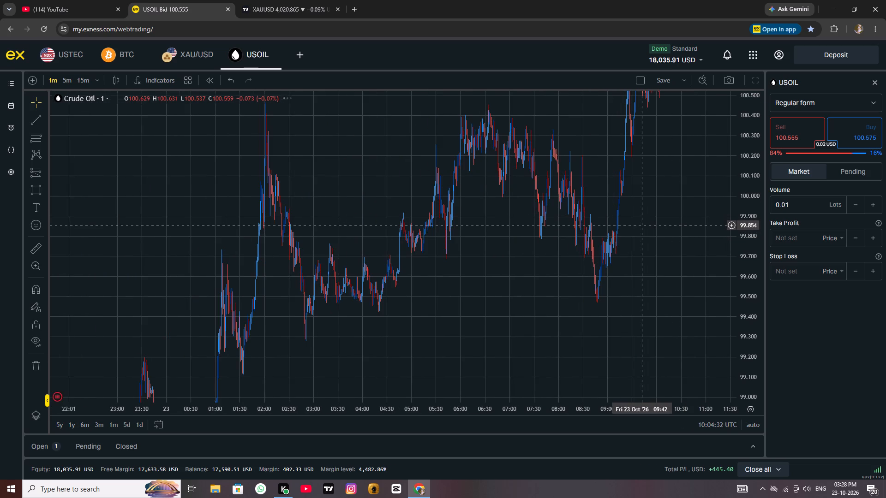
pyautogui.moveTo(635, 229); pyautogui.dragTo(340, 345)
pyautogui.scroll(8, 361, 318)
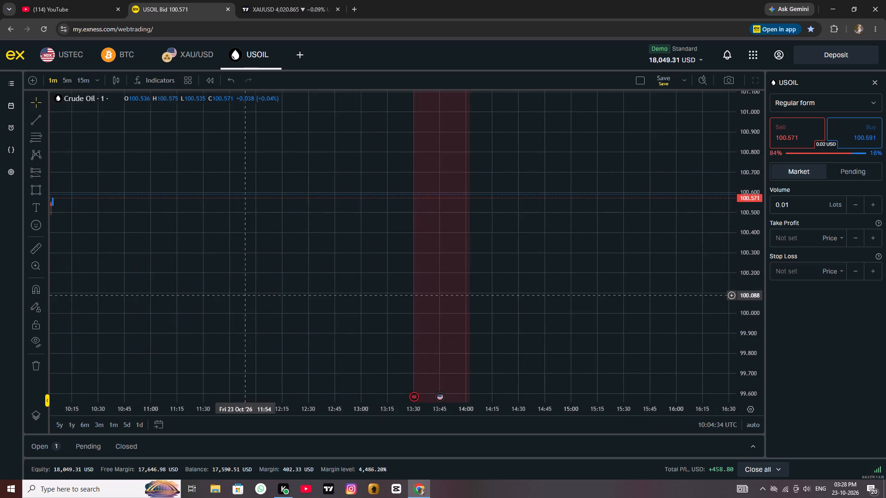
pyautogui.moveTo(180, 282); pyautogui.dragTo(652, 268)
pyautogui.scroll(4, 597, 265)
pyautogui.scroll(1, 532, 273)
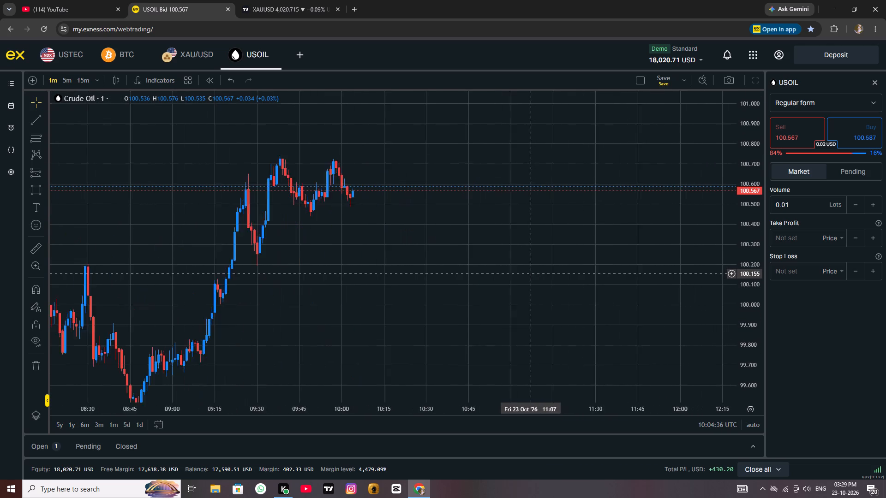
pyautogui.scroll(1, 532, 273)
pyautogui.scroll(-1, 528, 273)
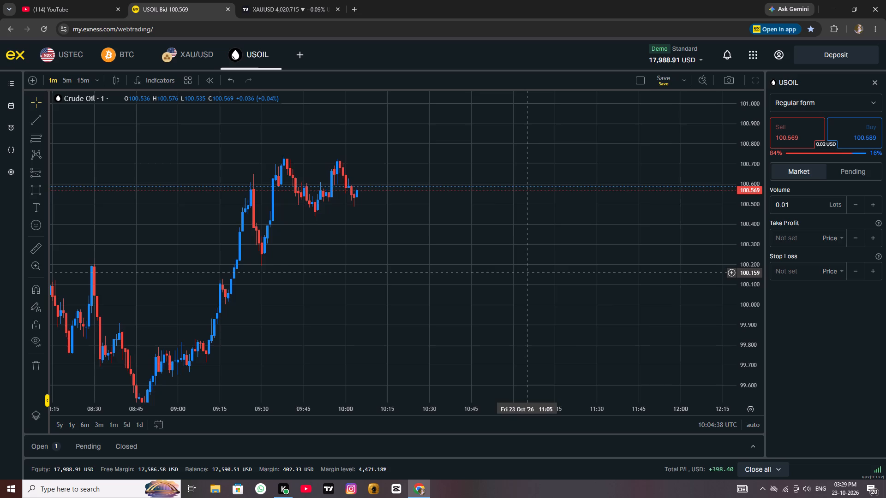
pyautogui.scroll(-1, 527, 273)
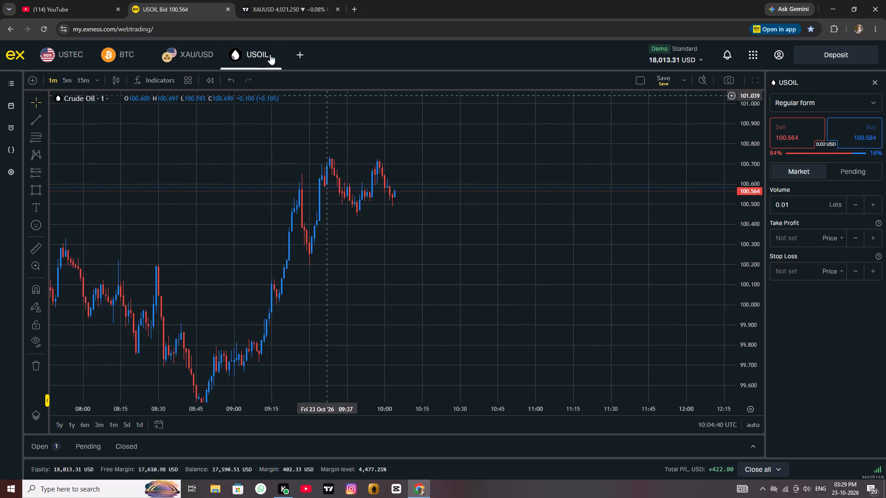
# Return to the XAU/USD chart and examine the open 2-lot sell against the support zone, risk/reward projection and rising trend line.
pyautogui.click(192, 46)
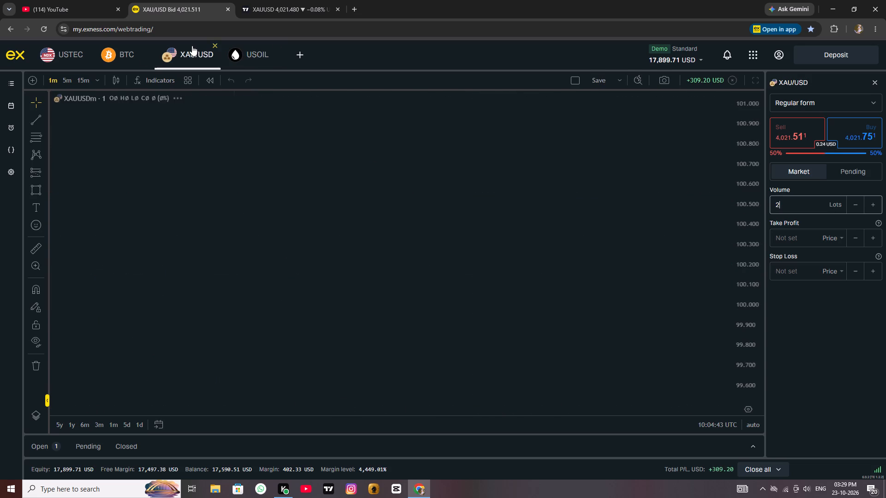
pyautogui.moveTo(530, 269); pyautogui.dragTo(526, 269)
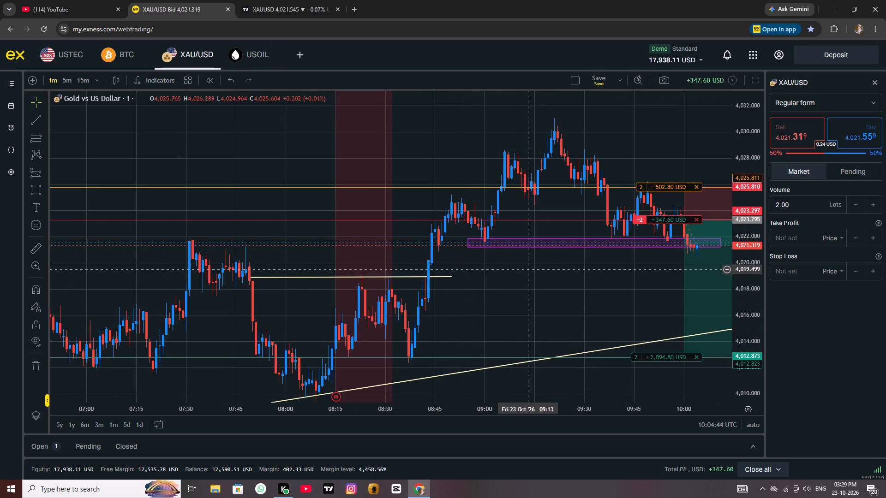
pyautogui.moveTo(526, 269); pyautogui.dragTo(267, 266)
pyautogui.scroll(-2, 267, 266)
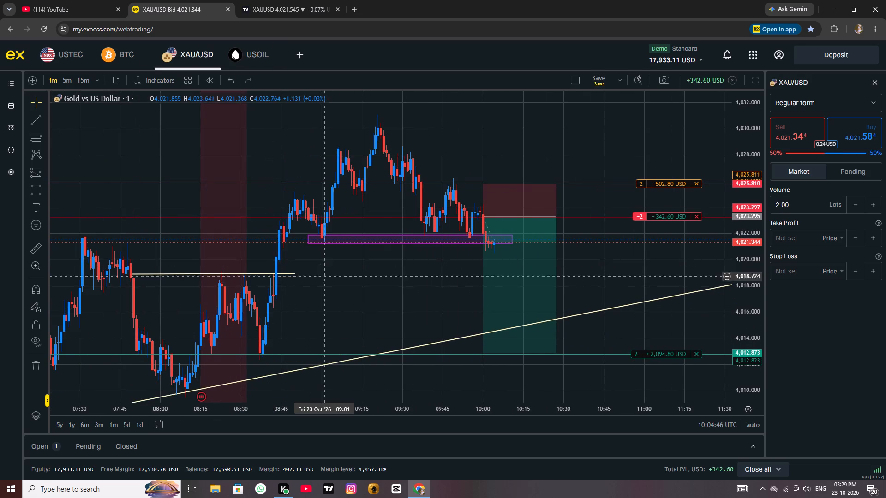
pyautogui.moveTo(328, 285); pyautogui.dragTo(249, 207)
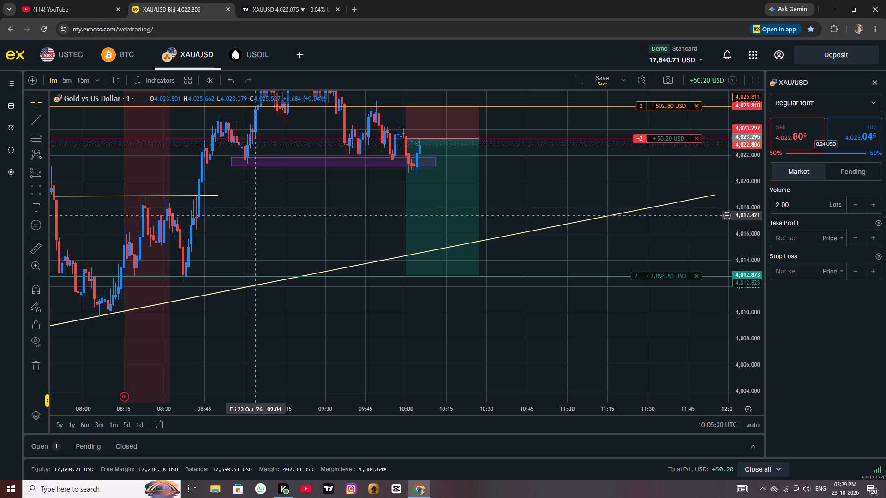
# Switch to TradingView and check the XAUUSD 1-minute price against the marked support zone.
pyautogui.click(263, 0)
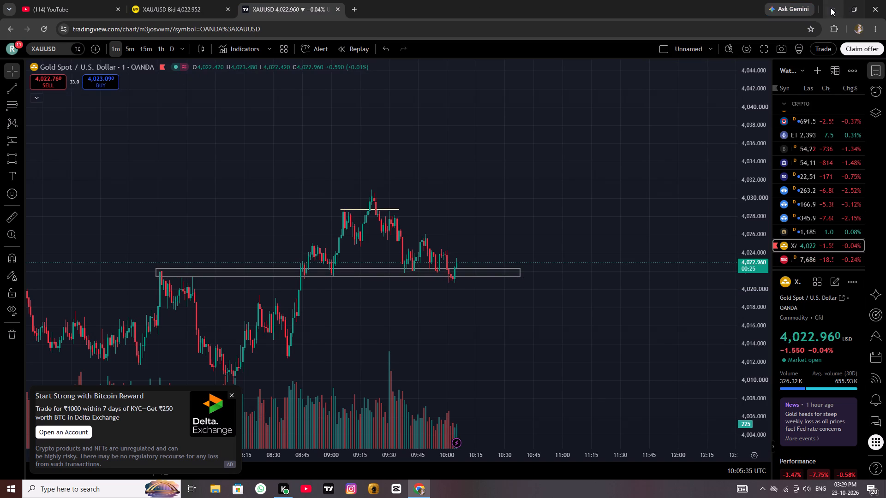
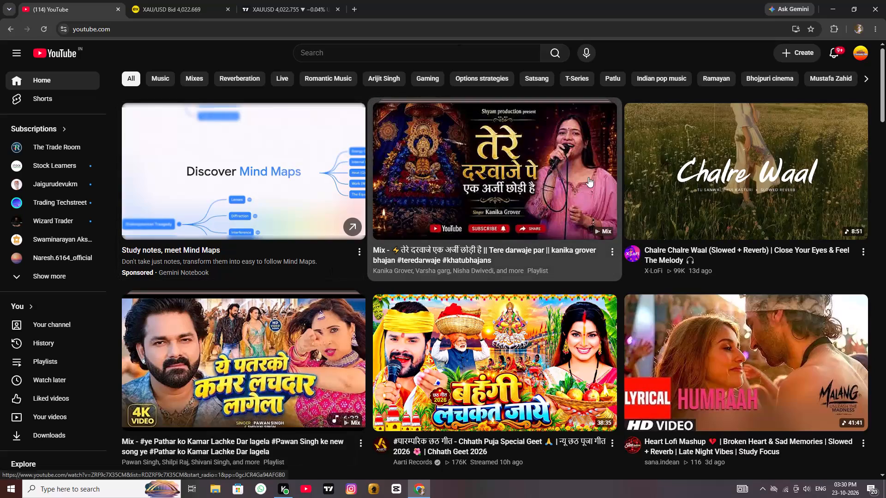
# Find the Music of India mix in the YouTube recommendations and play "Jhol (Slowed + Reverb)" from it.
pyautogui.scroll(-3, 499, 194)
pyautogui.scroll(-3, 551, 194)
pyautogui.scroll(-5, 537, 307)
pyautogui.scroll(-3, 481, 348)
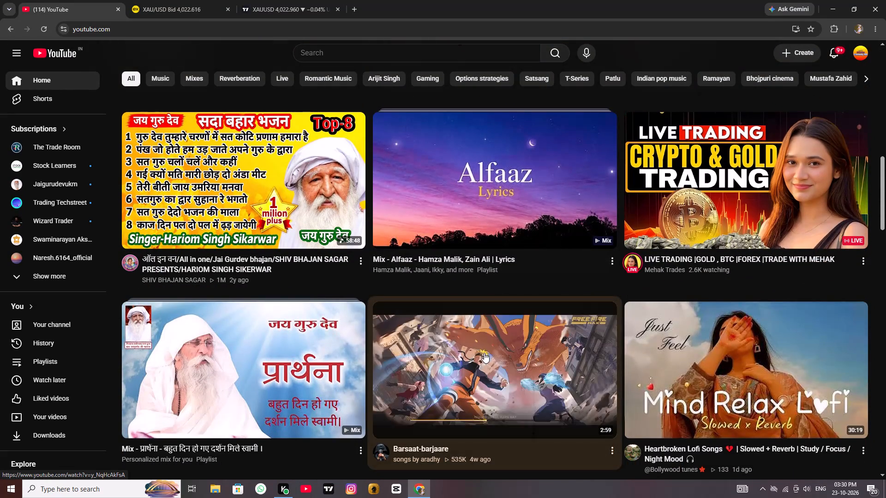
pyautogui.scroll(-5, 484, 353)
pyautogui.click(485, 353)
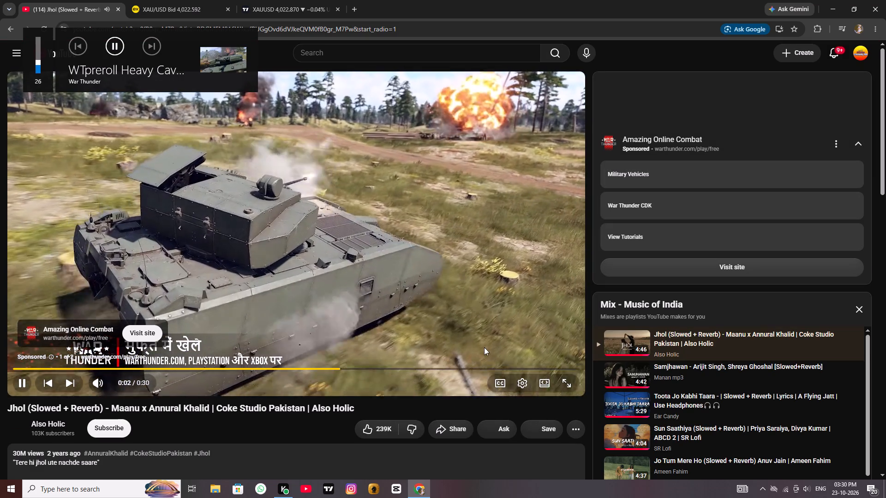
pyautogui.click(745, 379)
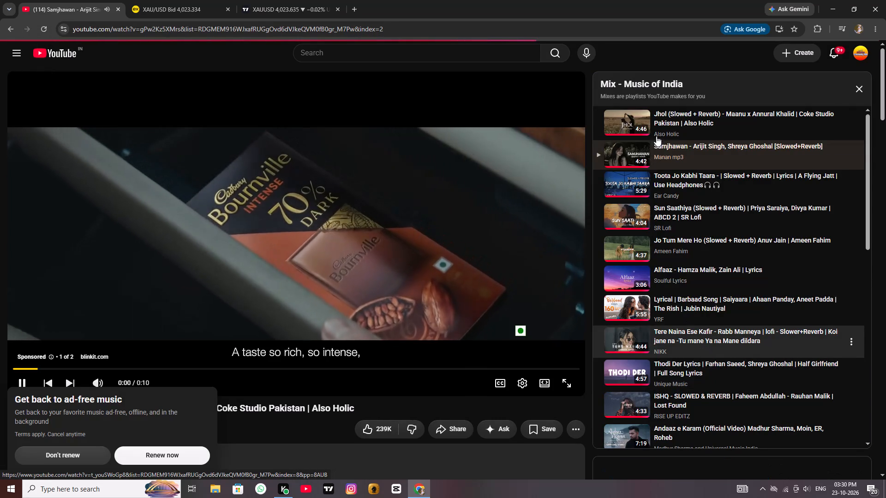
pyautogui.click(660, 128)
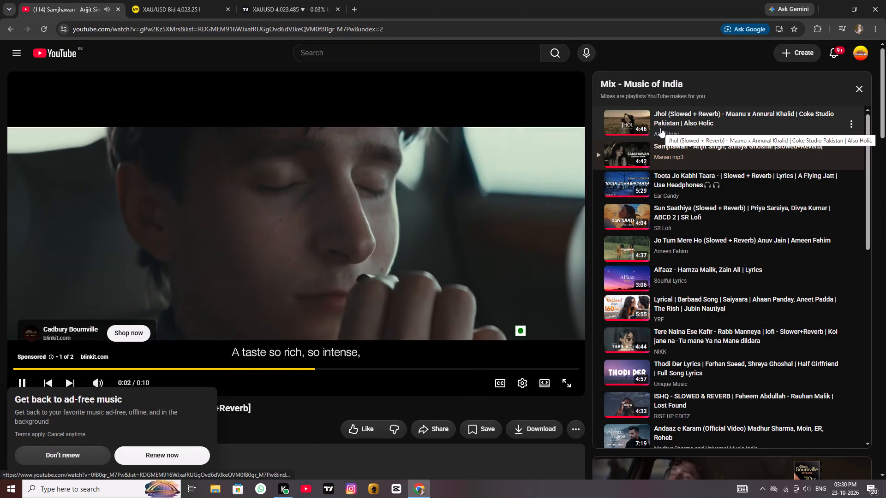
pyautogui.click(677, 126)
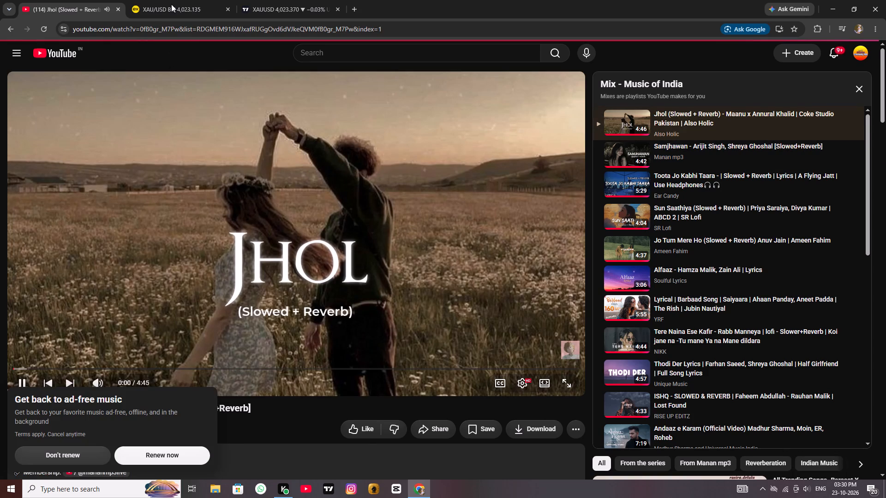
# Return to Exness and examine the XAU/USD 1-minute price around the open 2-lot sell, support zone and risk/reward projection.
pyautogui.click(173, 7)
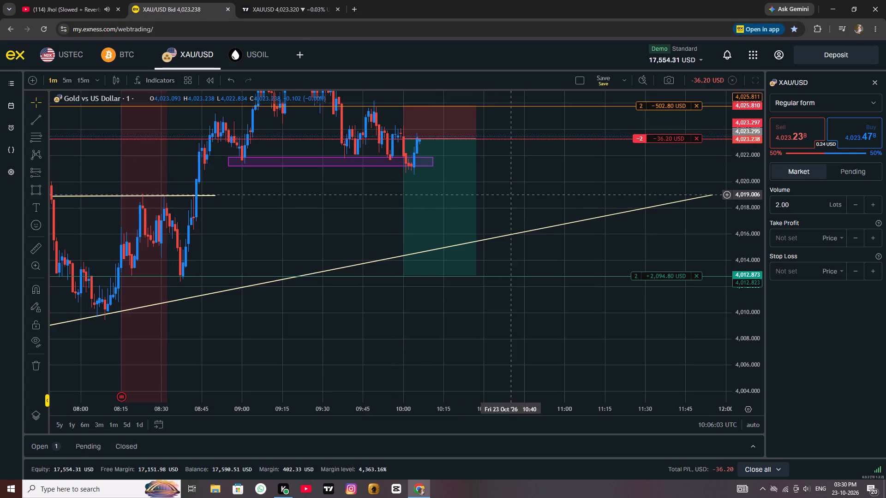
pyautogui.scroll(1, 546, 196)
pyautogui.moveTo(533, 185); pyautogui.dragTo(537, 226)
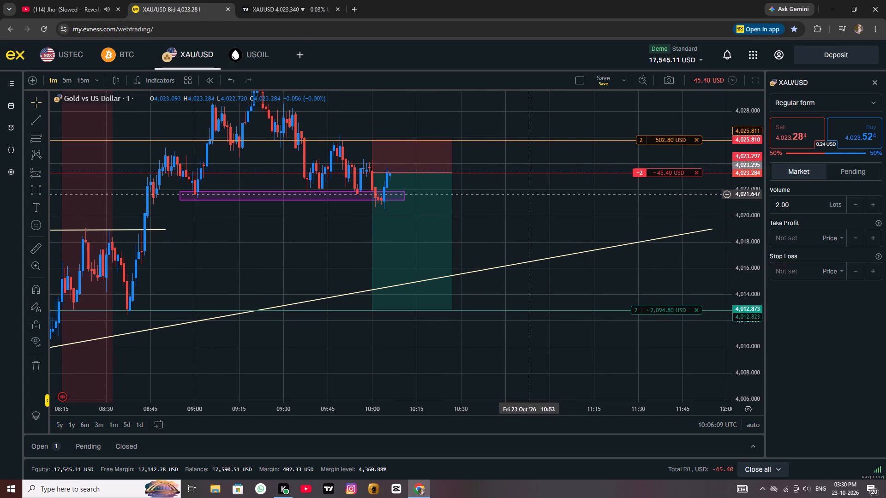
pyautogui.scroll(3, 528, 194)
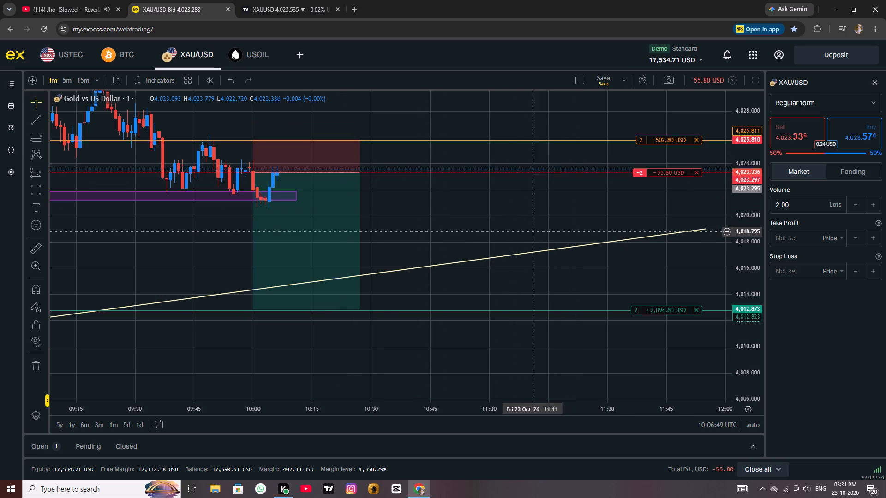
pyautogui.scroll(1, 557, 236)
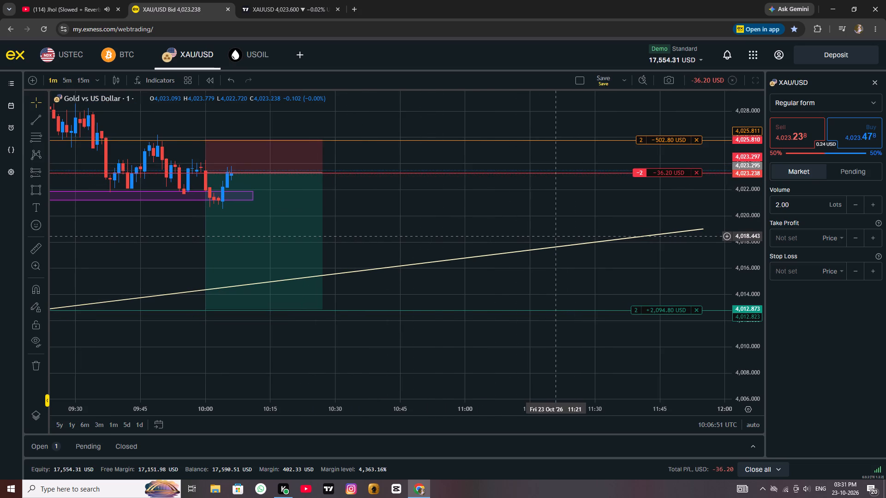
pyautogui.scroll(-3, 551, 236)
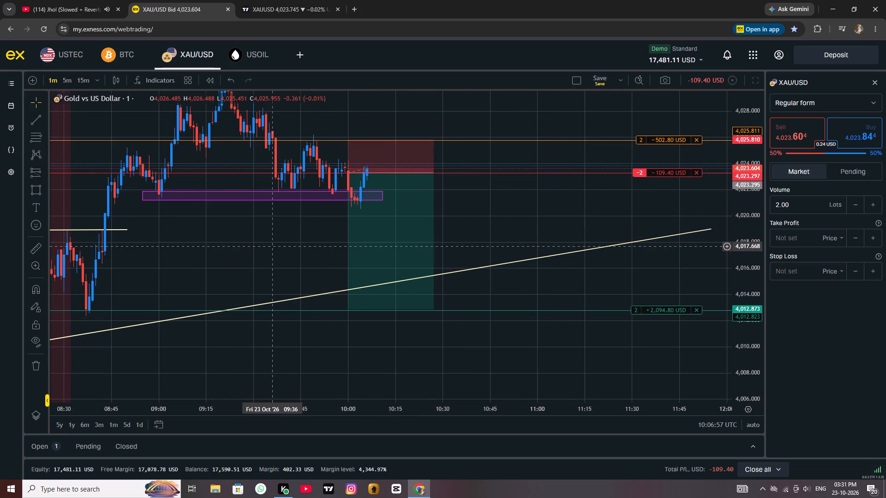
pyautogui.scroll(3, 274, 246)
pyautogui.scroll(-1, 274, 246)
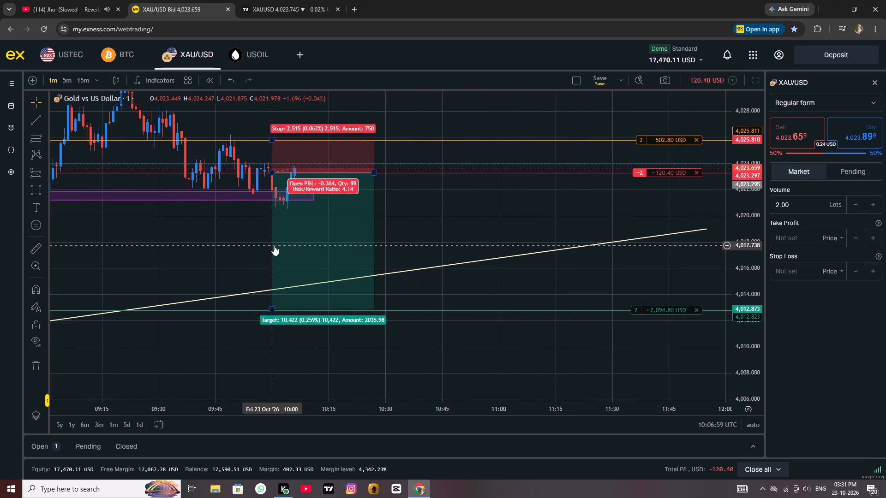
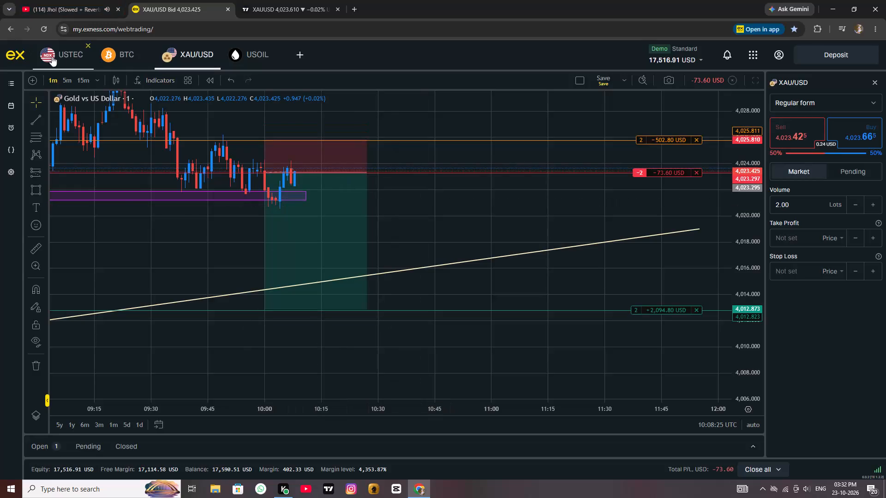
# Open the USTEC 1-minute chart and examine the latest price action around the two rising trend lines.
pyautogui.click(66, 57)
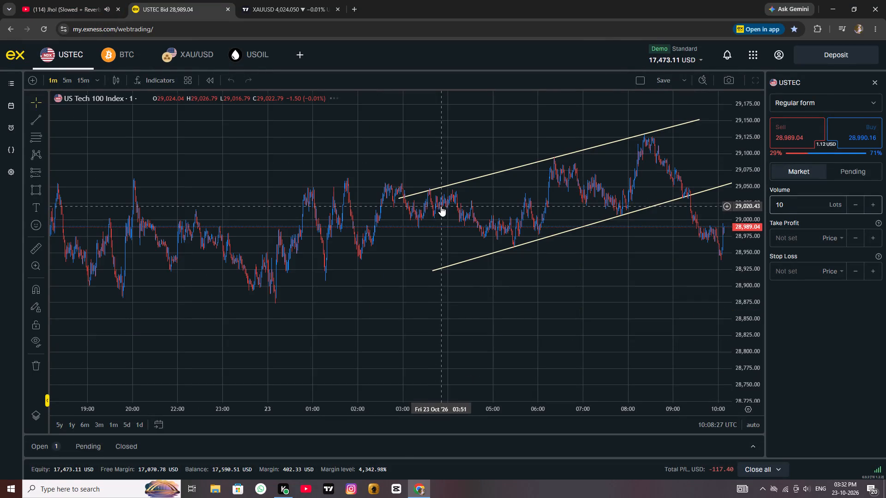
pyautogui.click(441, 206)
pyautogui.click(443, 232)
pyautogui.moveTo(443, 232); pyautogui.dragTo(270, 232)
pyautogui.scroll(7, 562, 272)
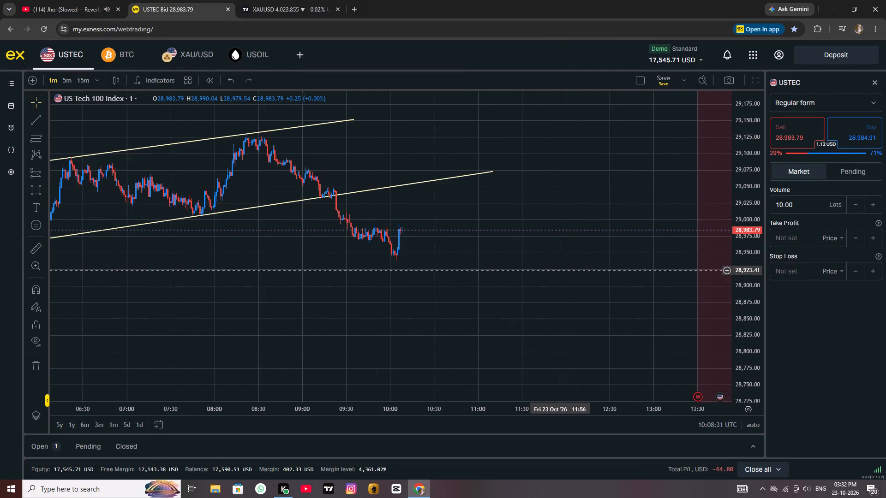
pyautogui.scroll(2, 545, 269)
pyautogui.scroll(-3, 544, 268)
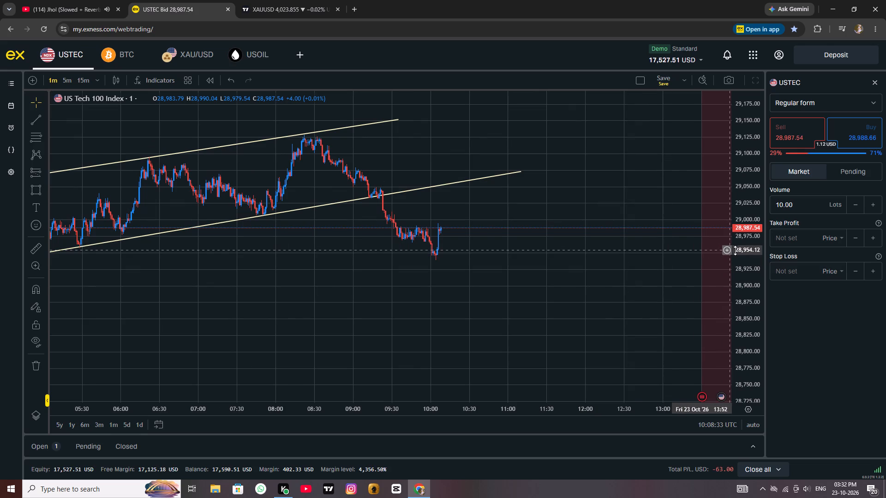
pyautogui.scroll(11, 736, 250)
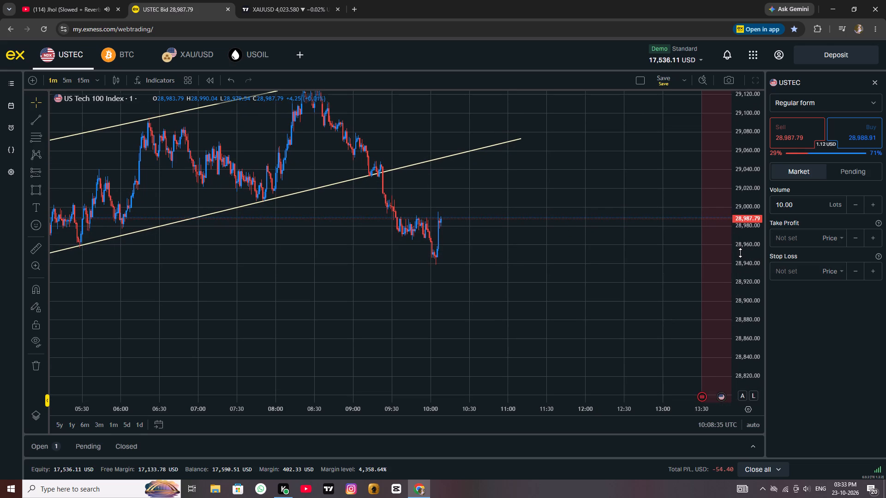
# Switch to YouTube and pause the "Jhol (Slowed + Reverb)" track.
pyautogui.press('space')
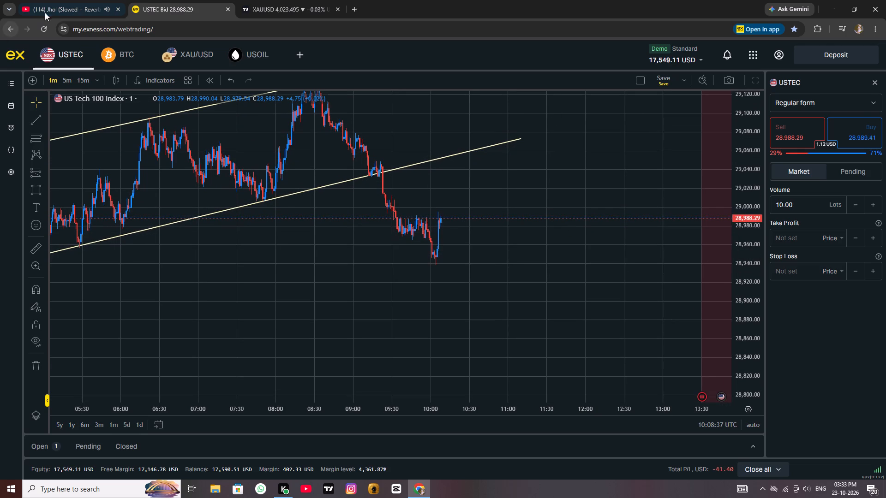
pyautogui.click(57, 6)
pyautogui.press('space')
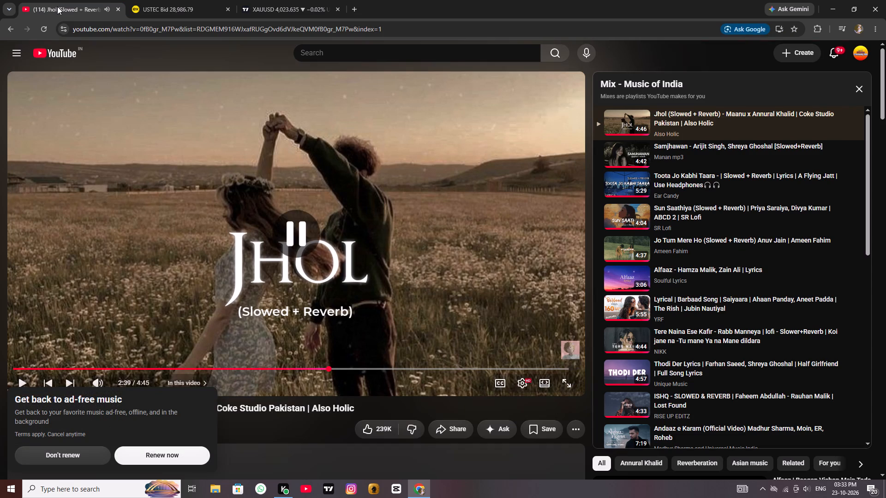
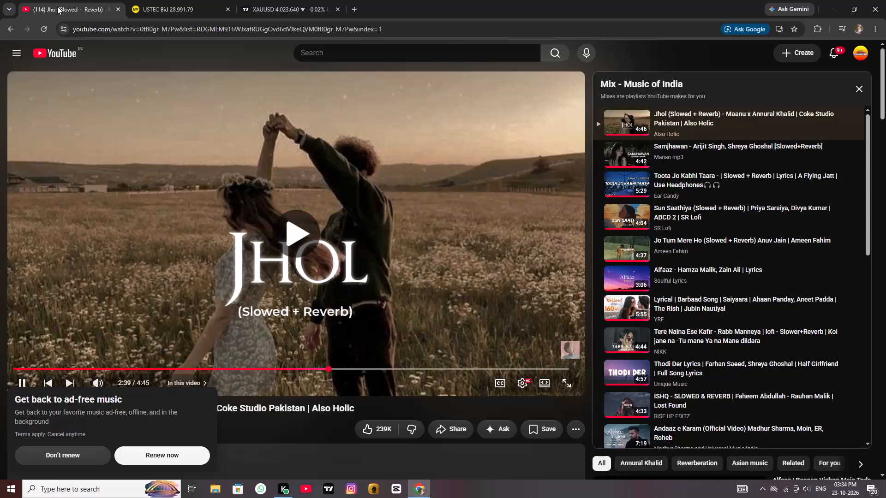
# Check the XAUUSD 1-minute chart on TradingView against the latest USTEC 1-minute price action on Exness.
pyautogui.click(271, 8)
pyautogui.scroll(2, 457, 184)
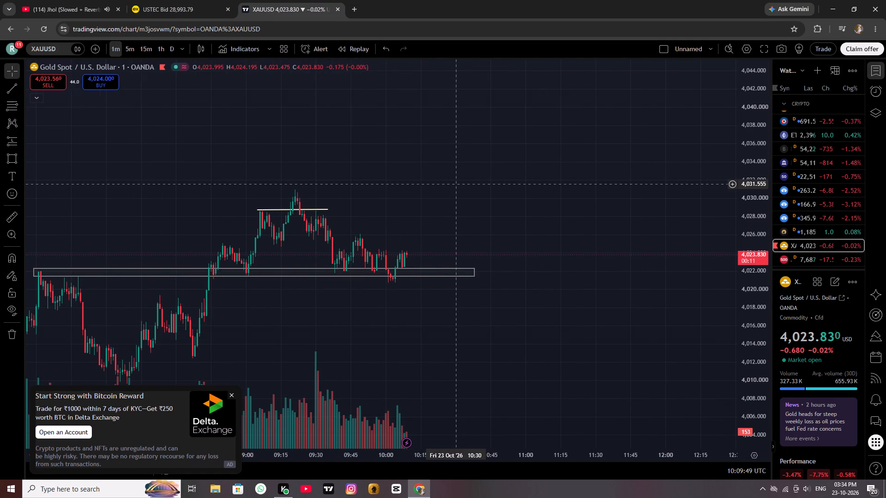
pyautogui.click(185, 8)
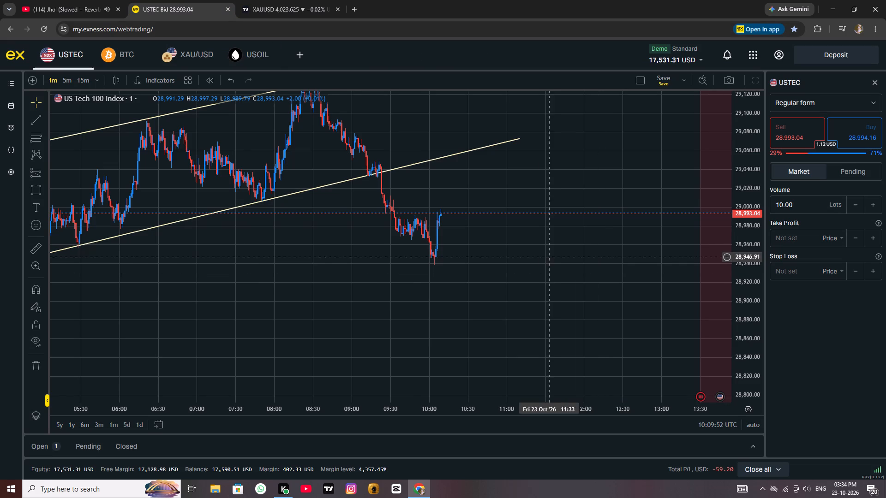
pyautogui.scroll(2, 544, 255)
pyautogui.scroll(5, 745, 263)
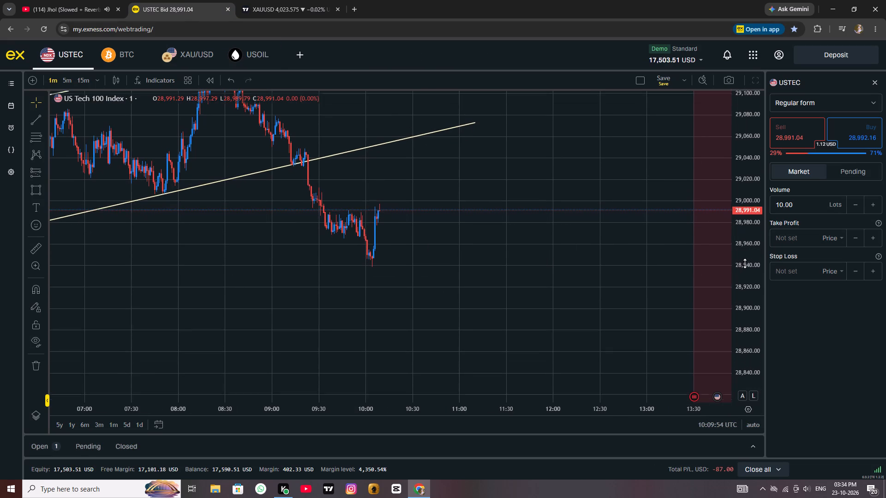
pyautogui.scroll(10, 745, 263)
pyautogui.scroll(4, 653, 222)
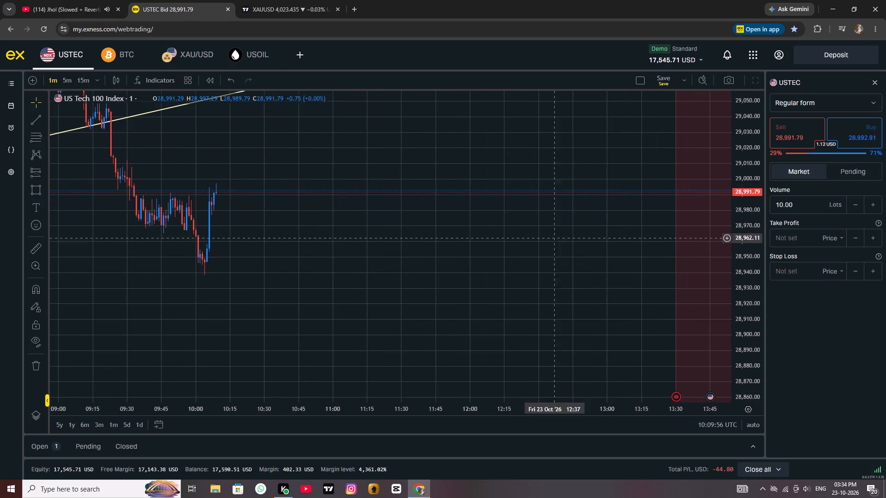
# Switch to YouTube and pause the "Jhol (Slowed + Reverb)" track.
pyautogui.click(62, 6)
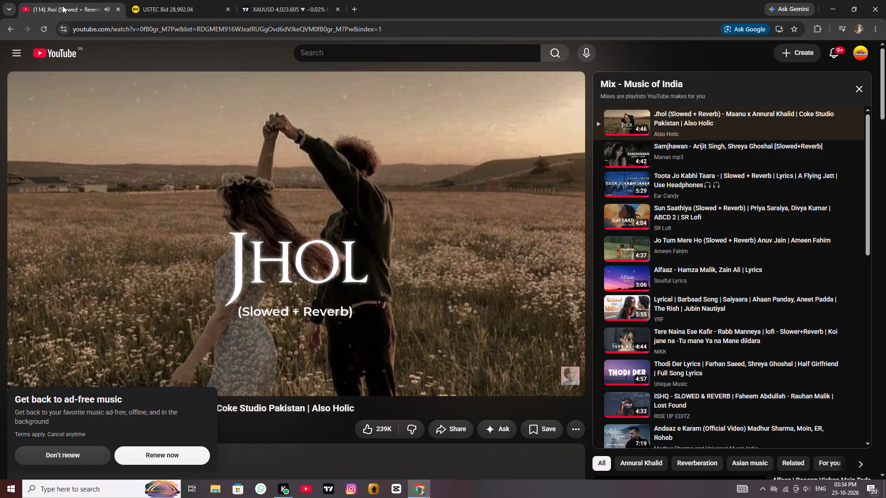
pyautogui.press('space')
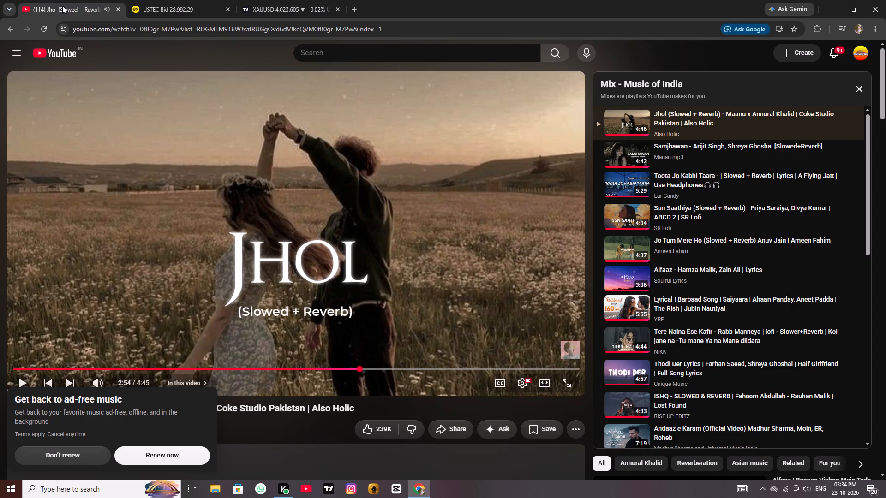
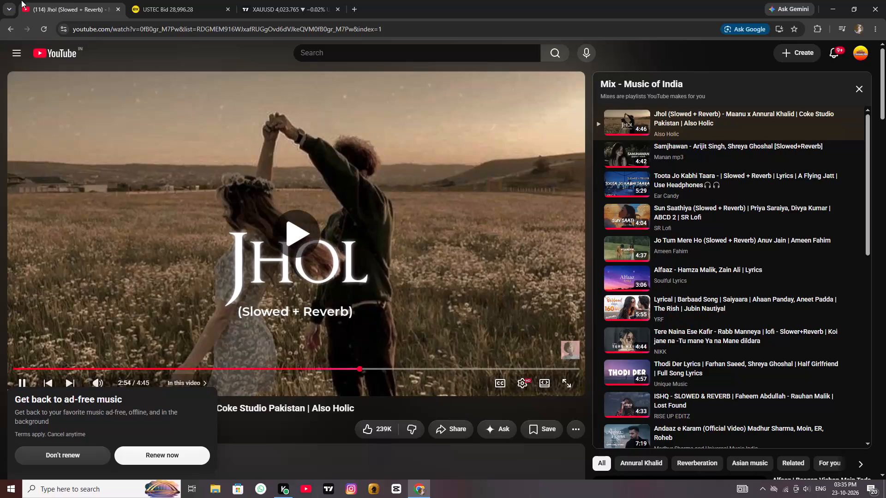
# Switch to the USTEC chart on Exness and open a 10-lot market buy position.
pyautogui.click(156, 5)
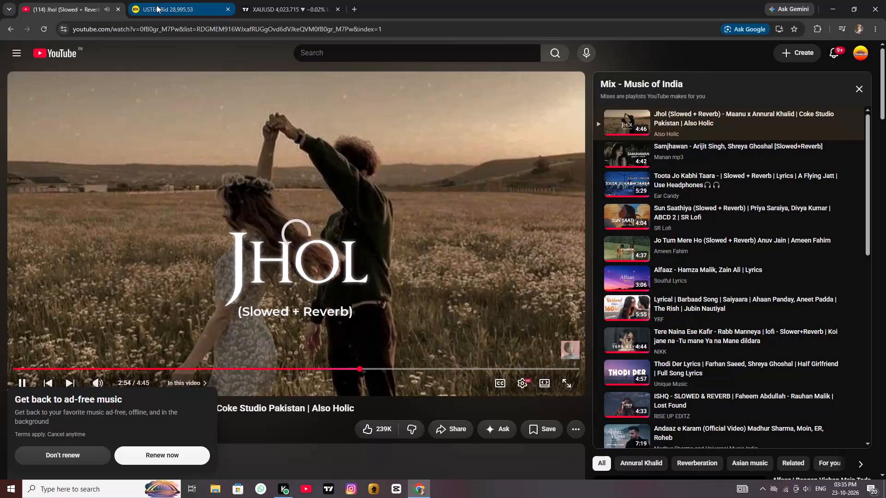
pyautogui.moveTo(330, 253); pyautogui.dragTo(467, 302)
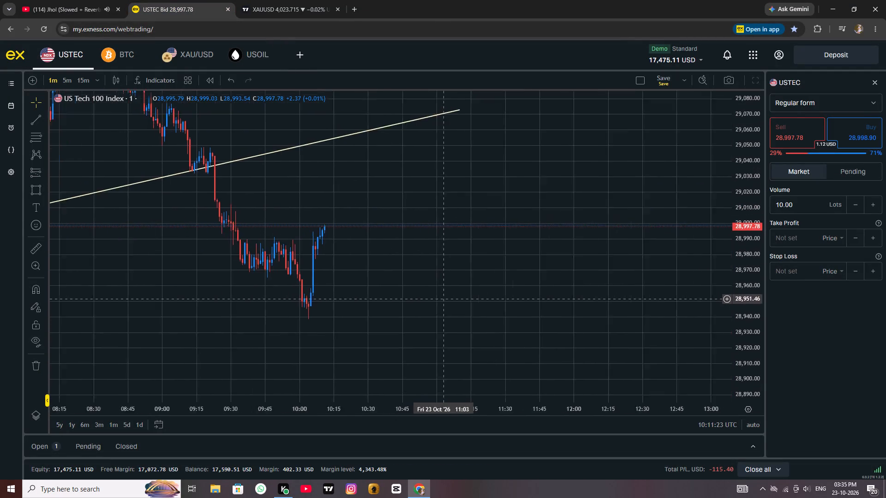
pyautogui.moveTo(467, 302); pyautogui.dragTo(500, 289)
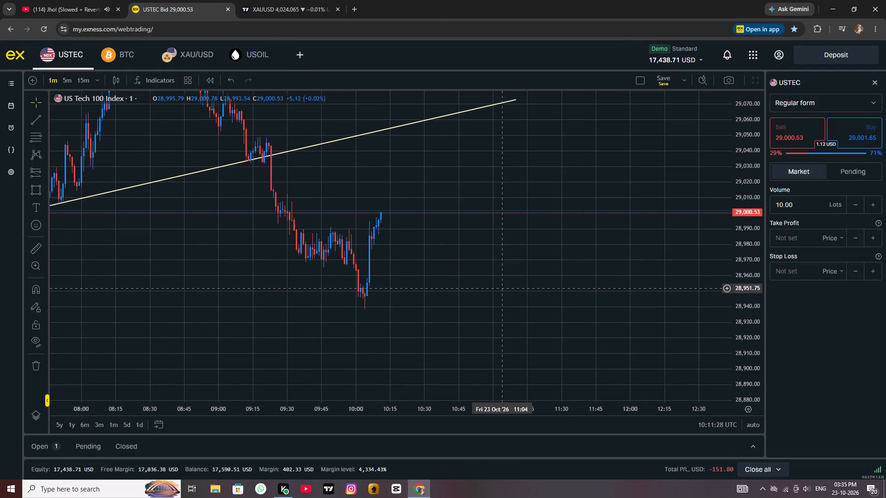
pyautogui.click(840, 125)
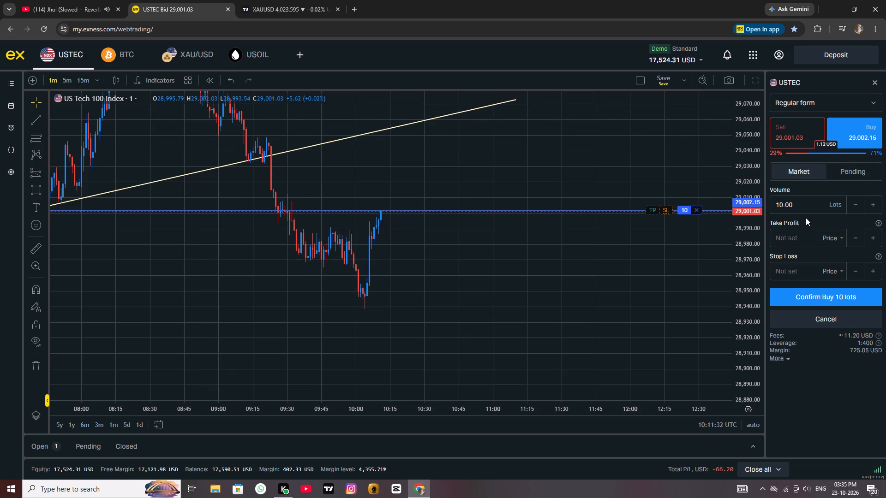
pyautogui.moveTo(808, 206); pyautogui.dragTo(679, 206)
pyautogui.click(819, 300)
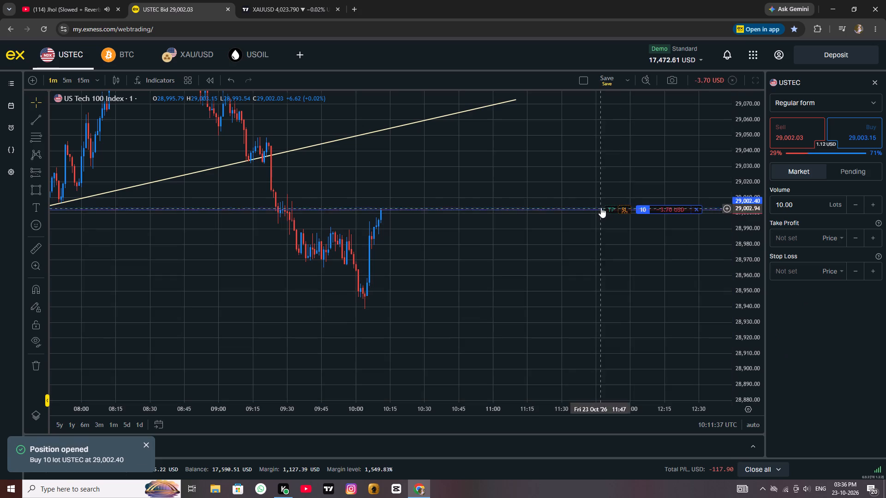
# Set the USTEC buy position's take profit to 29042.29.
pyautogui.moveTo(610, 207); pyautogui.dragTo(608, 148)
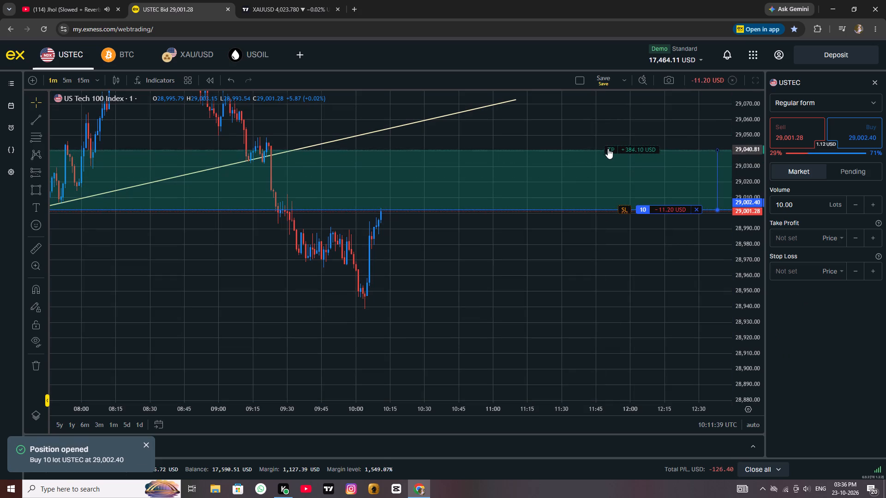
pyautogui.moveTo(608, 148); pyautogui.dragTo(611, 147)
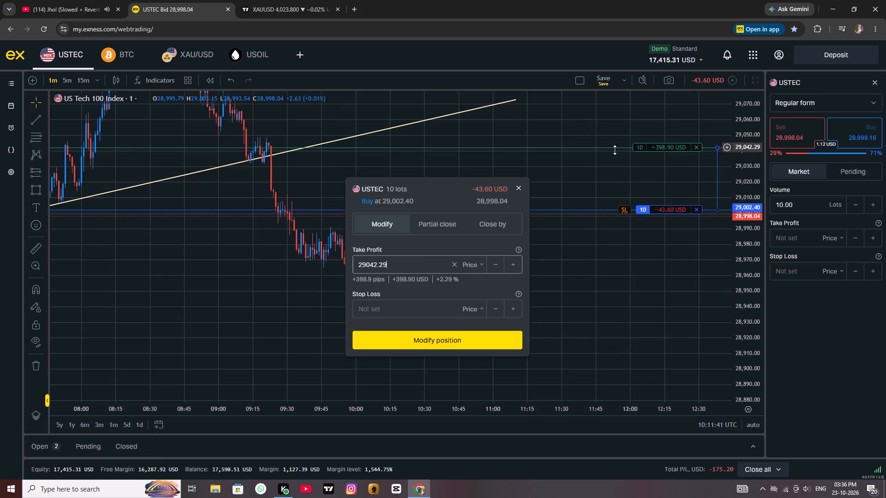
pyautogui.click(432, 339)
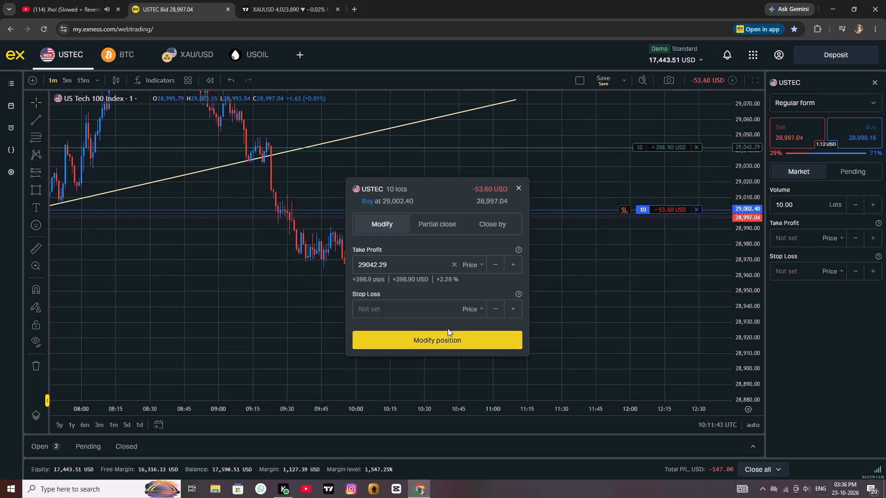
# Set the USTEC buy position's stop loss to 28981.64.
pyautogui.moveTo(623, 210); pyautogui.dragTo(635, 231)
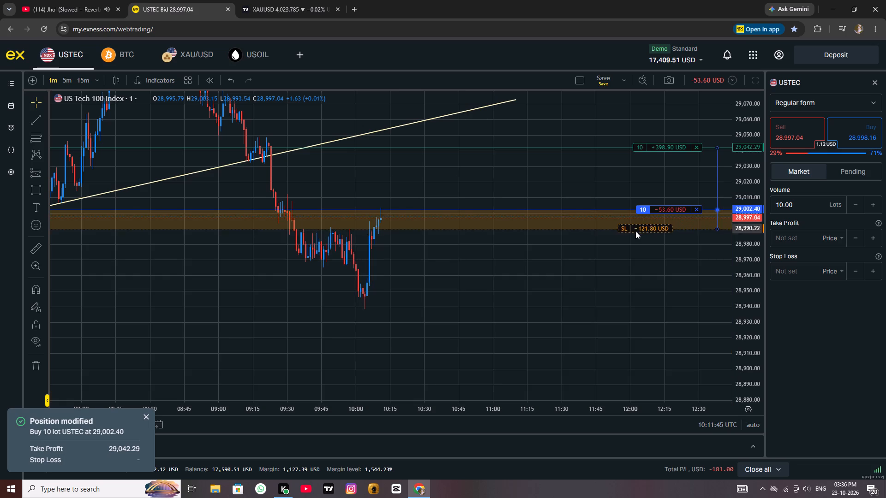
pyautogui.moveTo(635, 231); pyautogui.dragTo(640, 241)
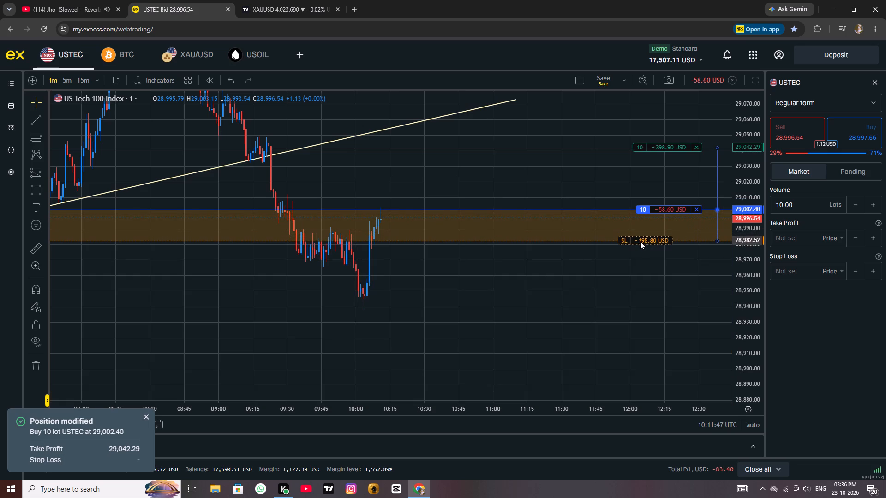
pyautogui.moveTo(640, 241); pyautogui.dragTo(640, 242)
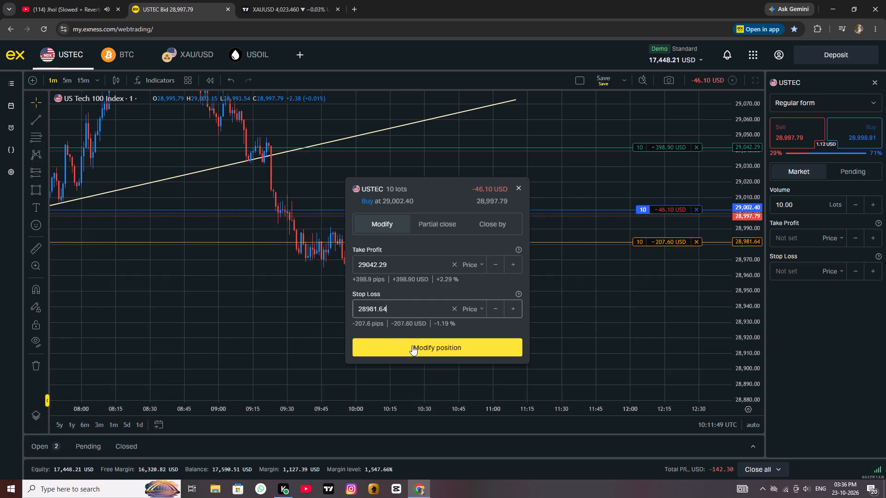
pyautogui.click(412, 345)
# Open a 10-lot market sell position on USTEC alongside the existing buy.
pyautogui.scroll(2, 555, 325)
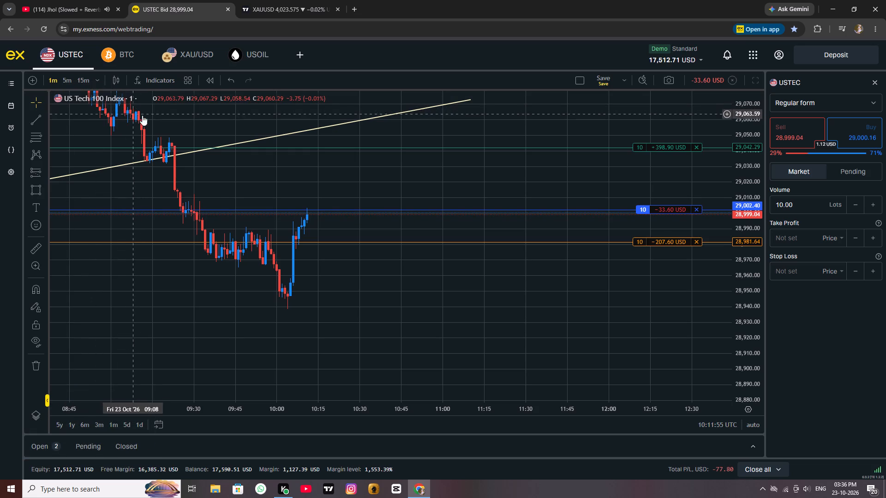
pyautogui.click(786, 135)
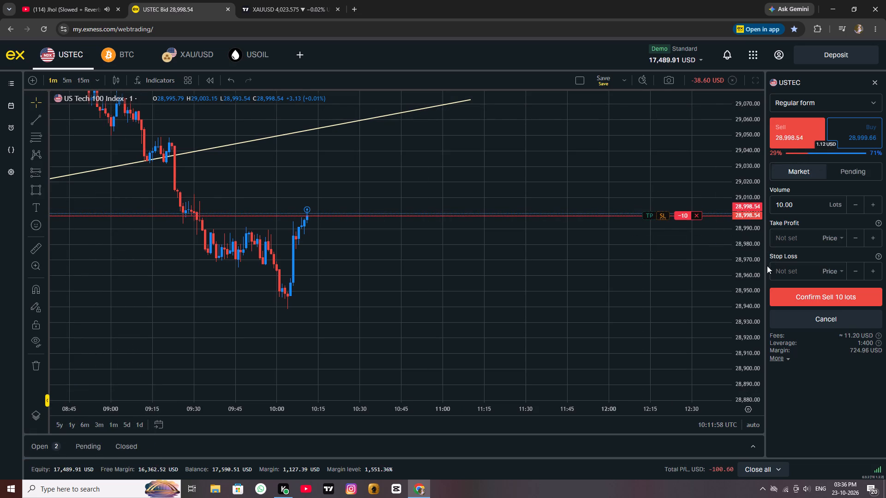
pyautogui.click(806, 298)
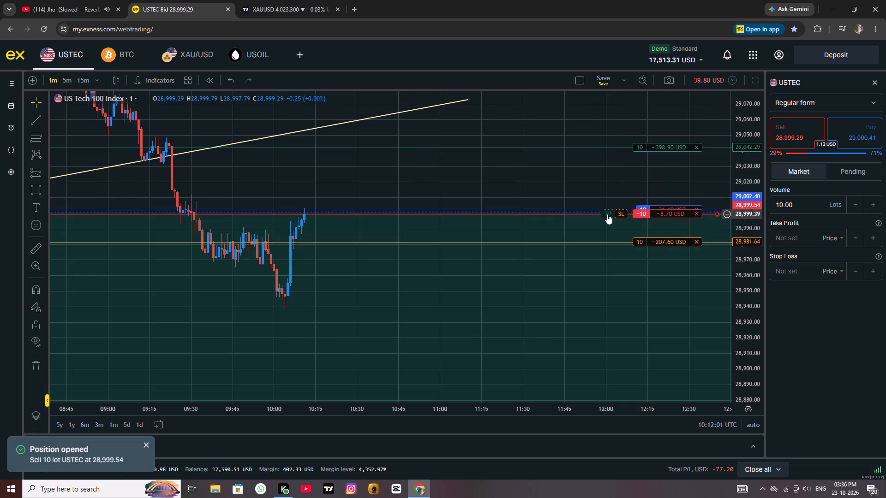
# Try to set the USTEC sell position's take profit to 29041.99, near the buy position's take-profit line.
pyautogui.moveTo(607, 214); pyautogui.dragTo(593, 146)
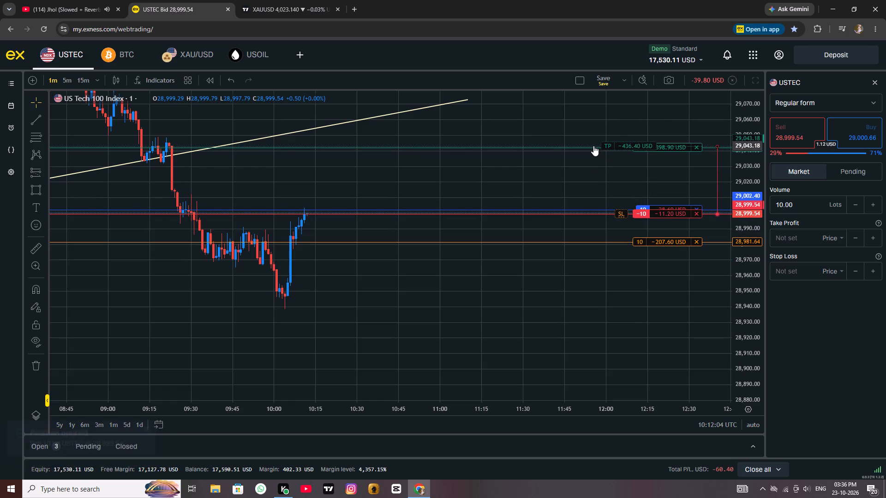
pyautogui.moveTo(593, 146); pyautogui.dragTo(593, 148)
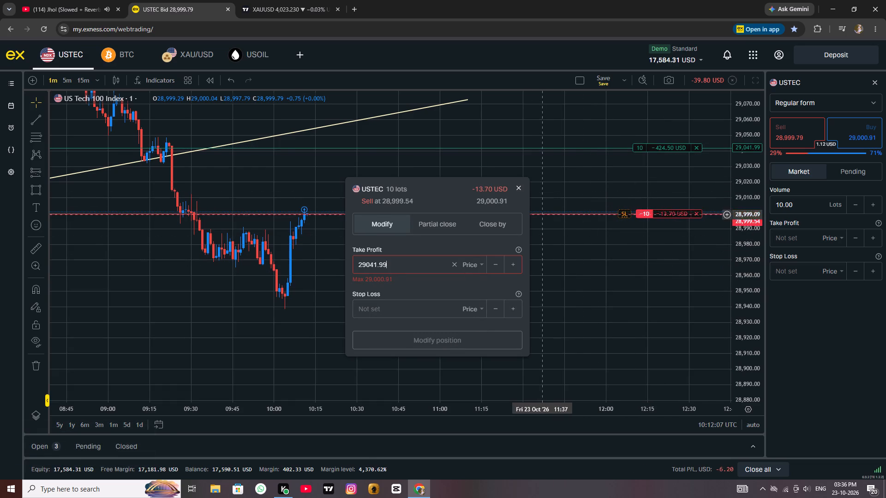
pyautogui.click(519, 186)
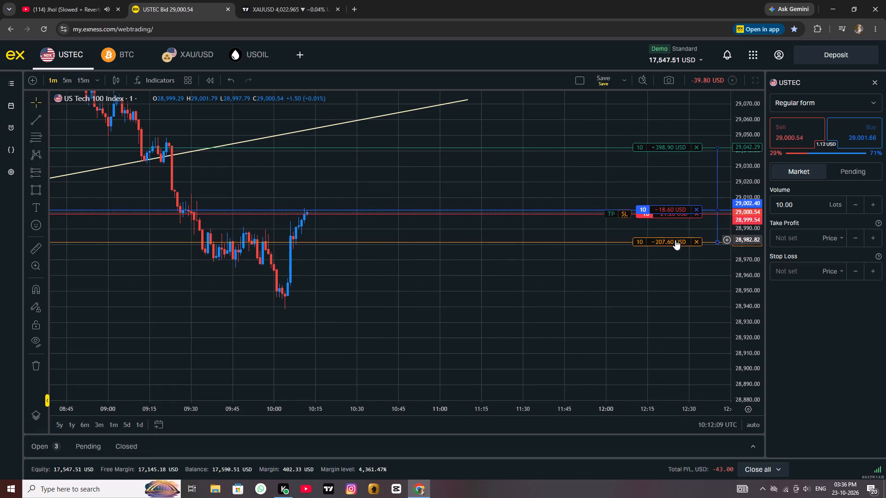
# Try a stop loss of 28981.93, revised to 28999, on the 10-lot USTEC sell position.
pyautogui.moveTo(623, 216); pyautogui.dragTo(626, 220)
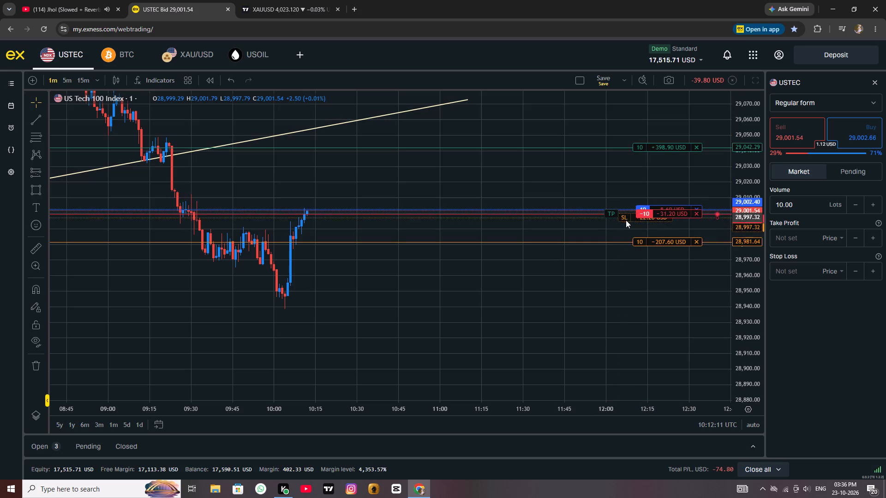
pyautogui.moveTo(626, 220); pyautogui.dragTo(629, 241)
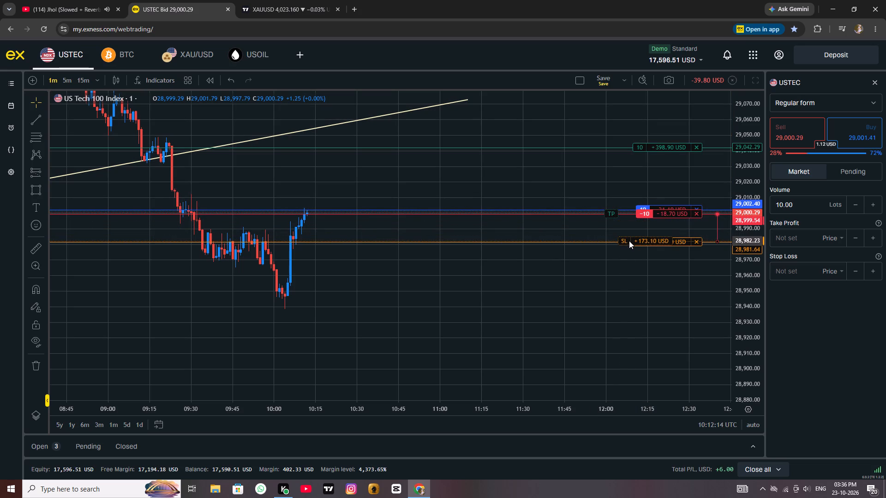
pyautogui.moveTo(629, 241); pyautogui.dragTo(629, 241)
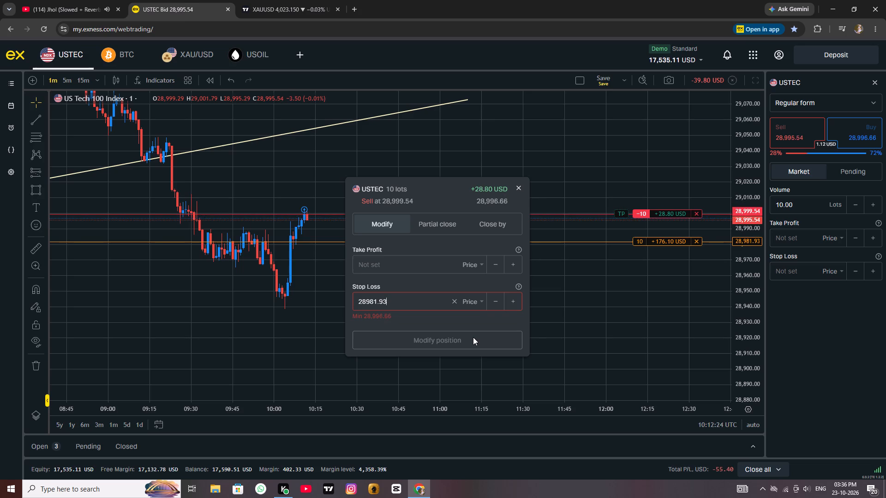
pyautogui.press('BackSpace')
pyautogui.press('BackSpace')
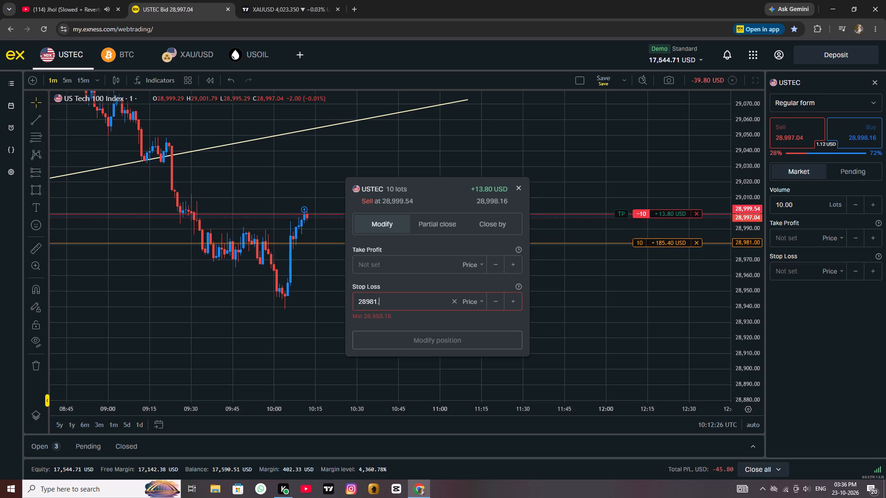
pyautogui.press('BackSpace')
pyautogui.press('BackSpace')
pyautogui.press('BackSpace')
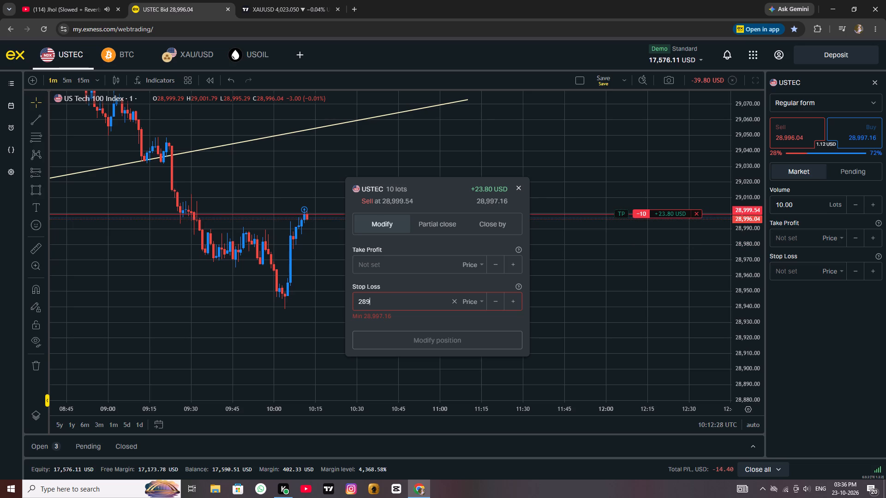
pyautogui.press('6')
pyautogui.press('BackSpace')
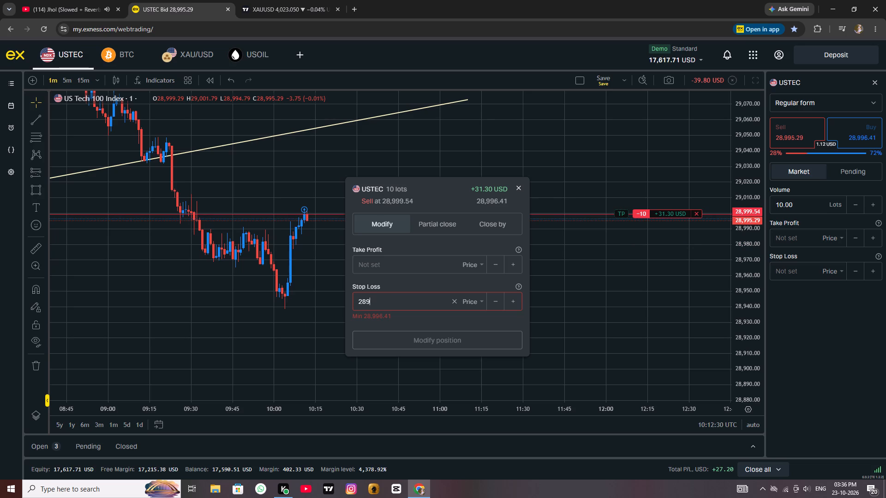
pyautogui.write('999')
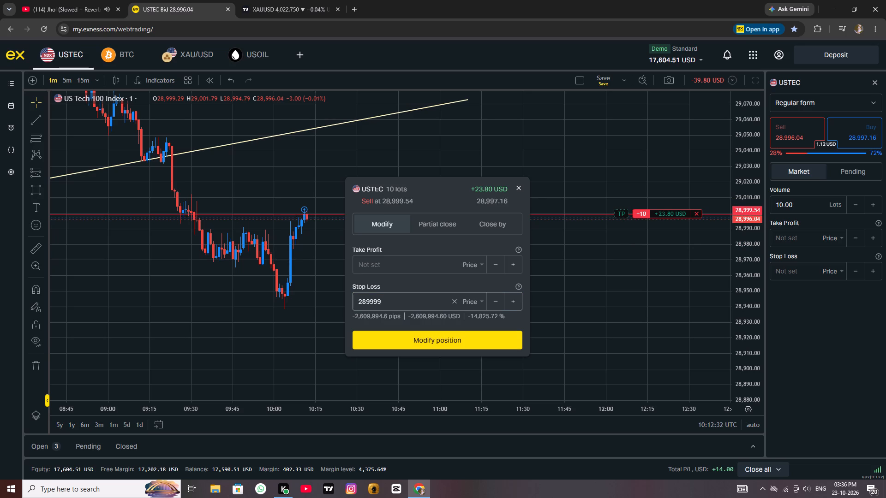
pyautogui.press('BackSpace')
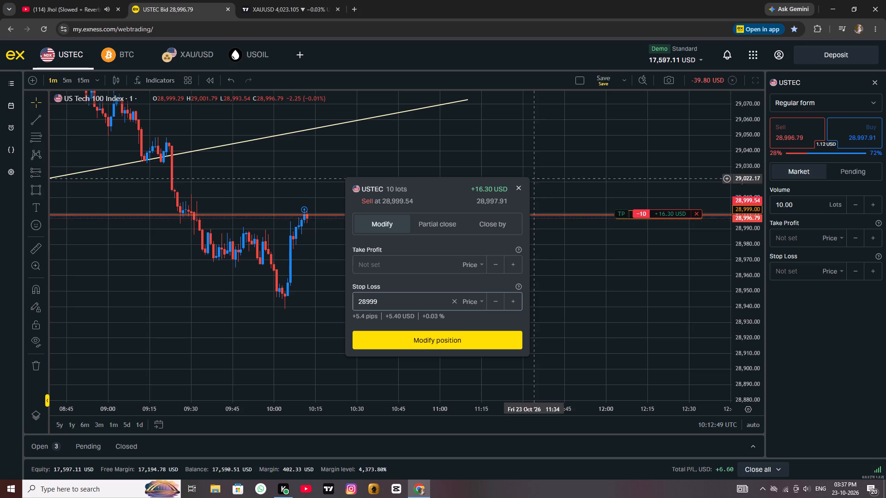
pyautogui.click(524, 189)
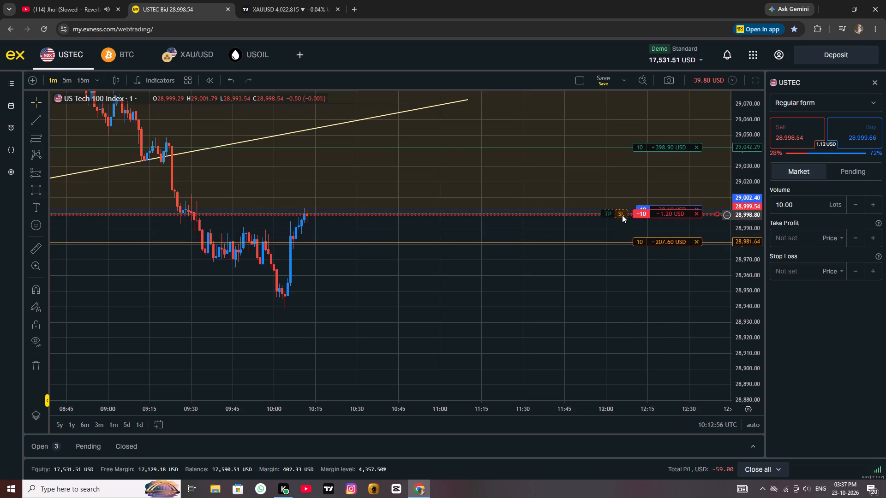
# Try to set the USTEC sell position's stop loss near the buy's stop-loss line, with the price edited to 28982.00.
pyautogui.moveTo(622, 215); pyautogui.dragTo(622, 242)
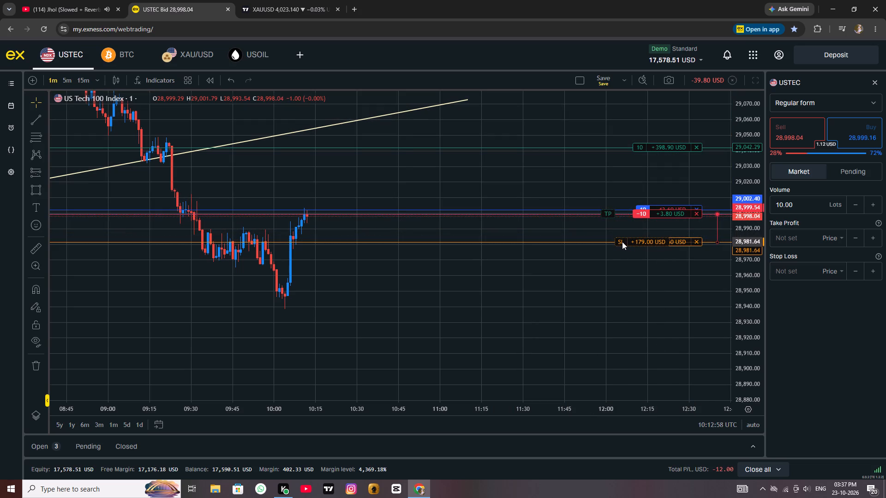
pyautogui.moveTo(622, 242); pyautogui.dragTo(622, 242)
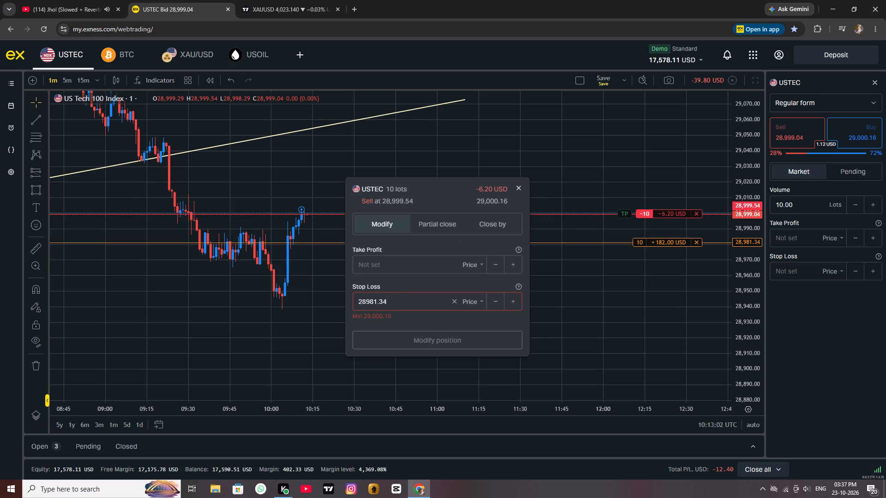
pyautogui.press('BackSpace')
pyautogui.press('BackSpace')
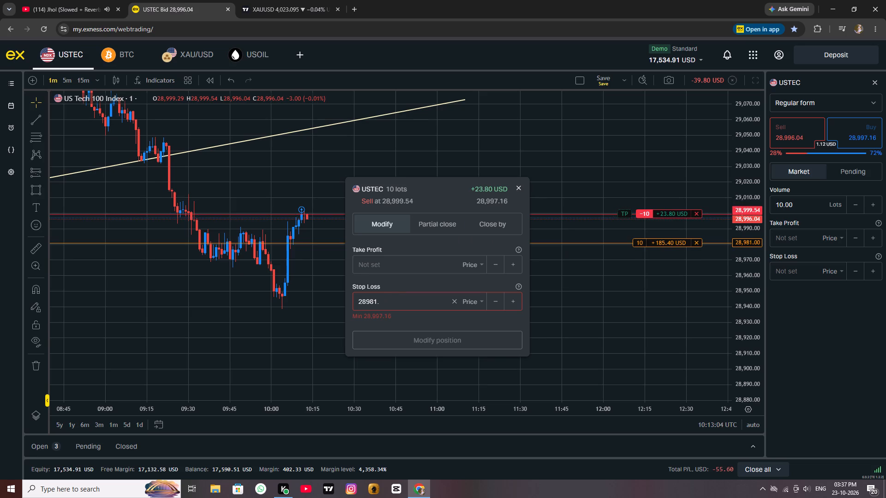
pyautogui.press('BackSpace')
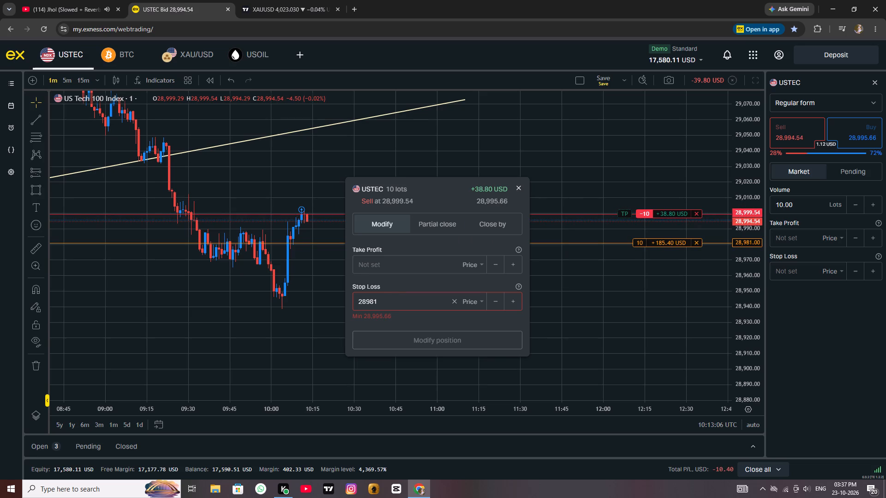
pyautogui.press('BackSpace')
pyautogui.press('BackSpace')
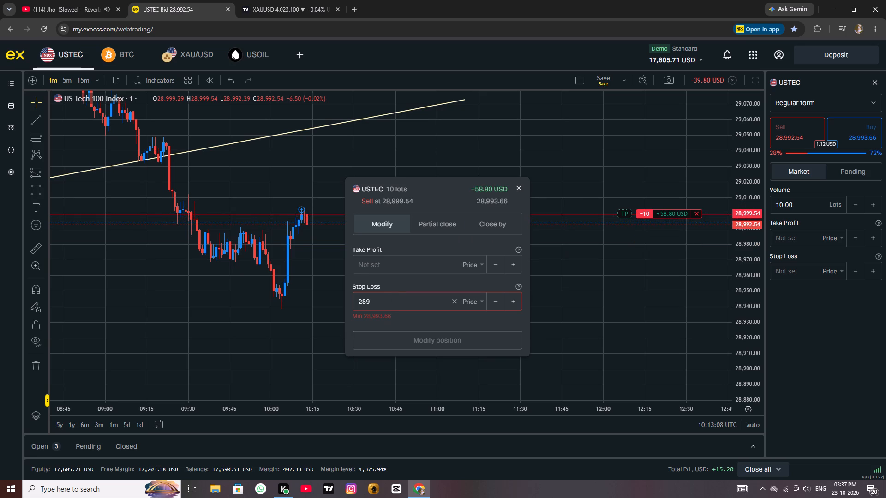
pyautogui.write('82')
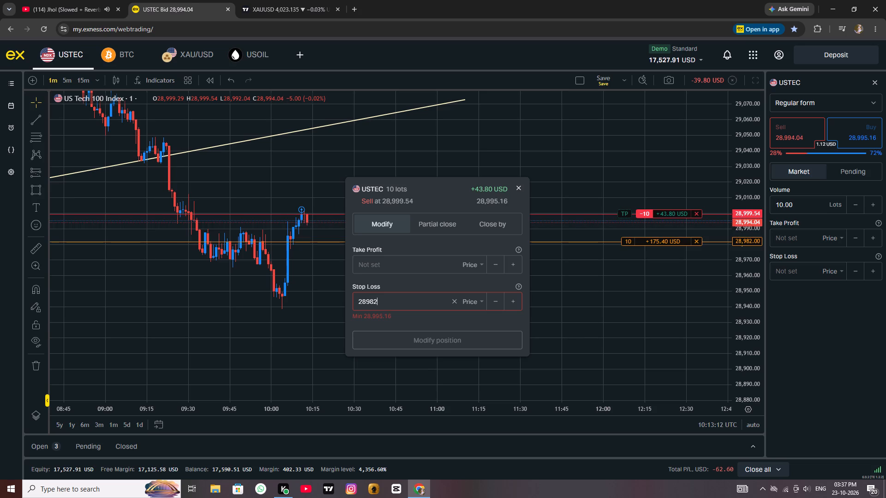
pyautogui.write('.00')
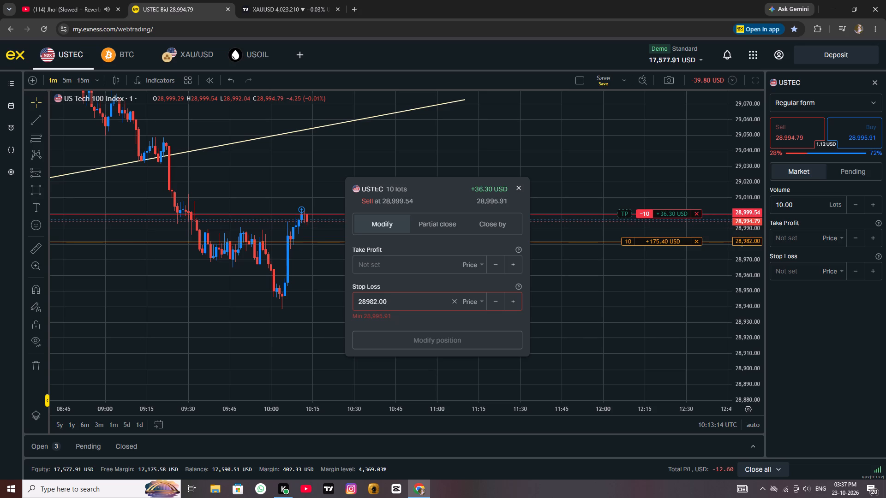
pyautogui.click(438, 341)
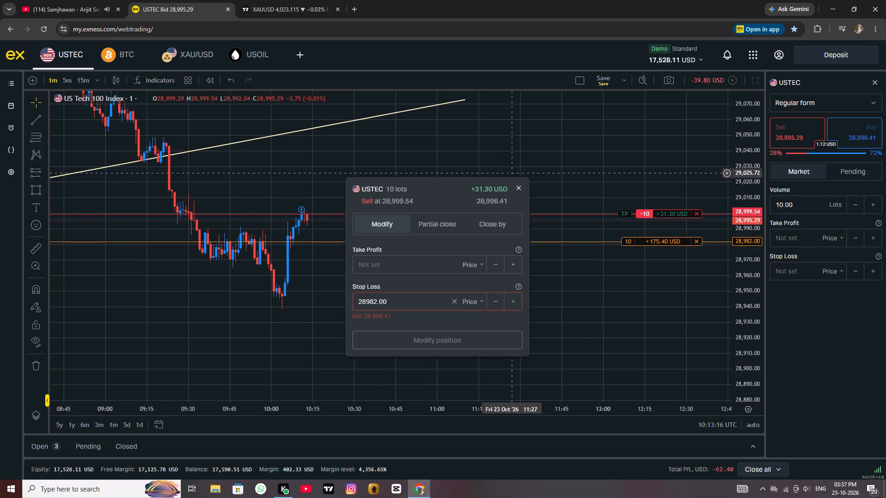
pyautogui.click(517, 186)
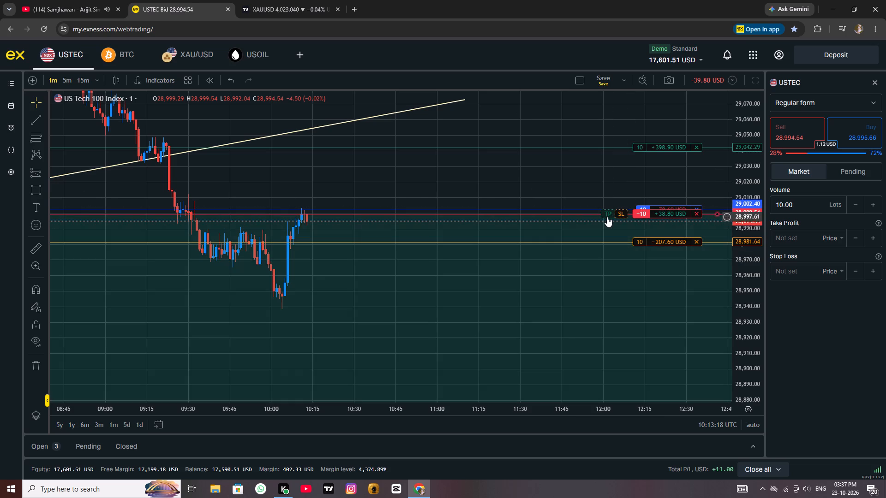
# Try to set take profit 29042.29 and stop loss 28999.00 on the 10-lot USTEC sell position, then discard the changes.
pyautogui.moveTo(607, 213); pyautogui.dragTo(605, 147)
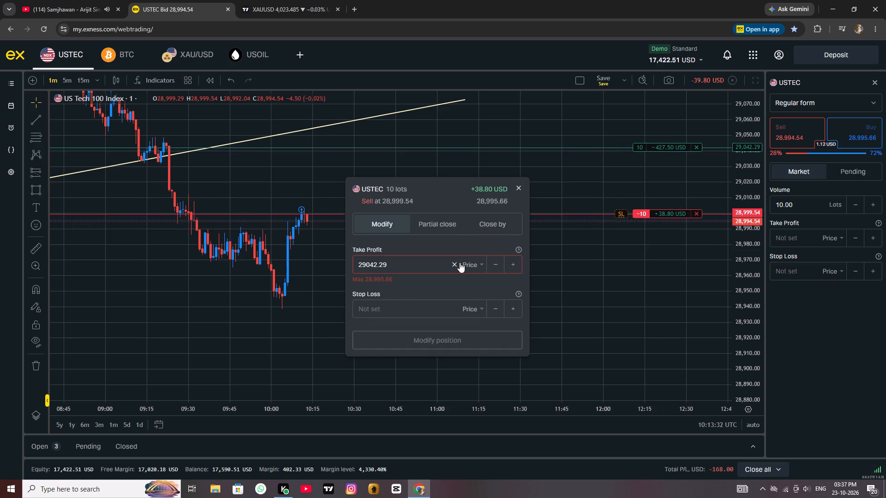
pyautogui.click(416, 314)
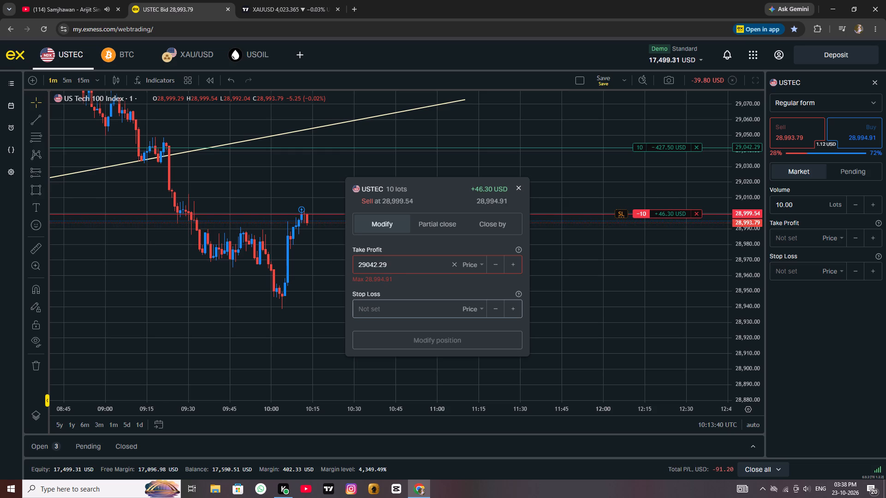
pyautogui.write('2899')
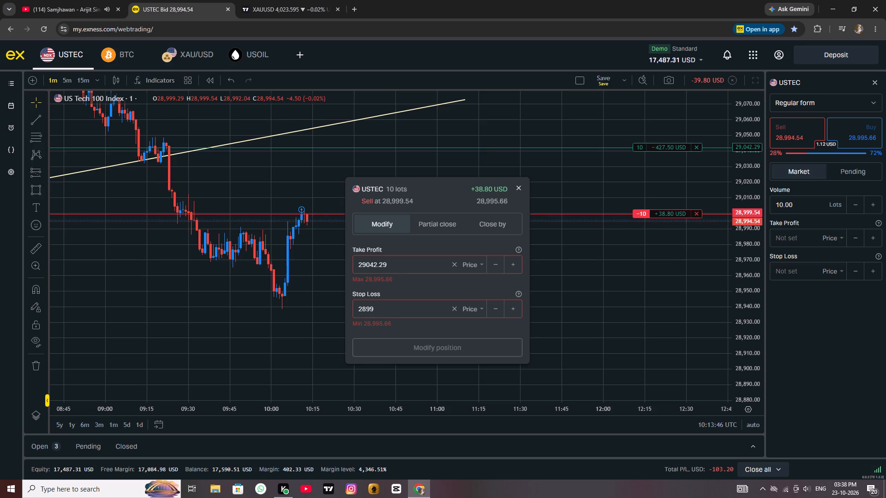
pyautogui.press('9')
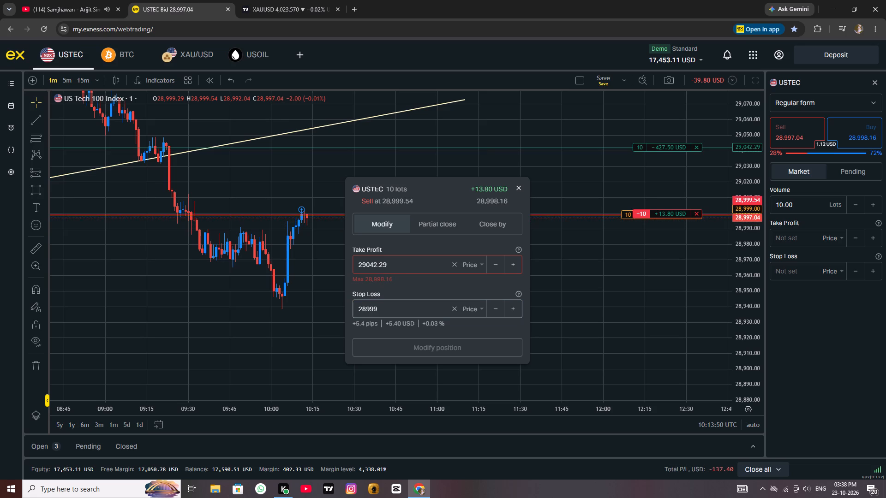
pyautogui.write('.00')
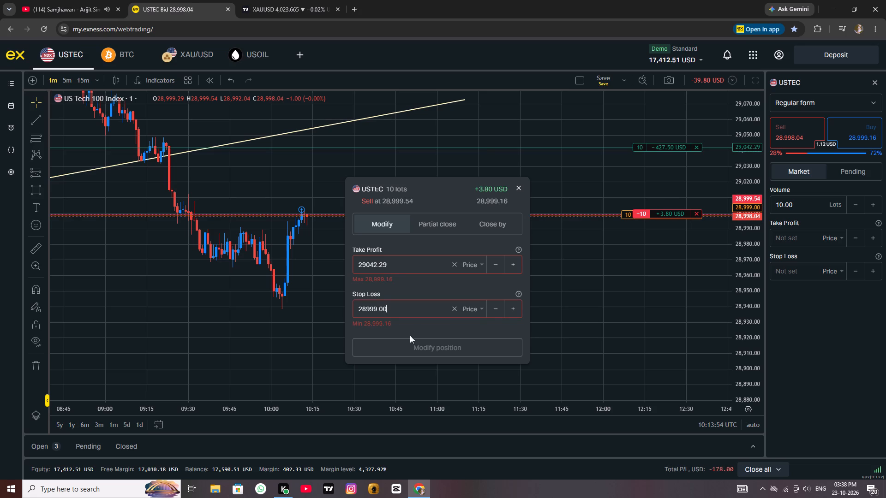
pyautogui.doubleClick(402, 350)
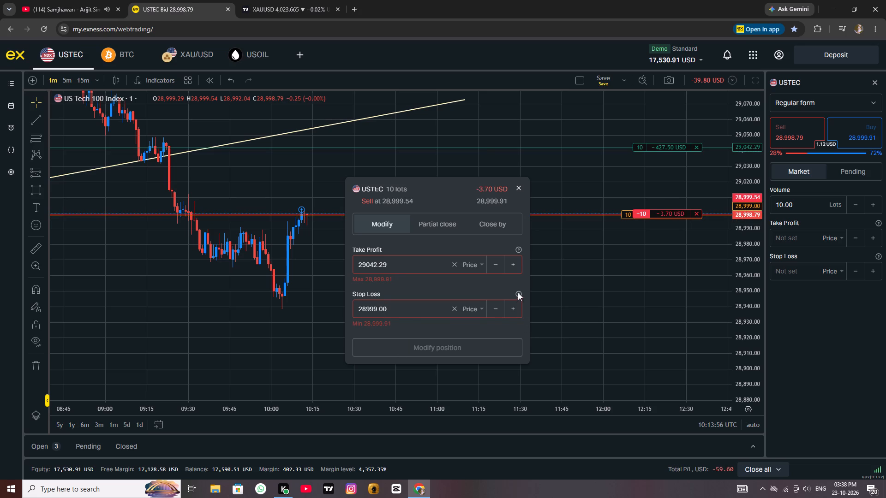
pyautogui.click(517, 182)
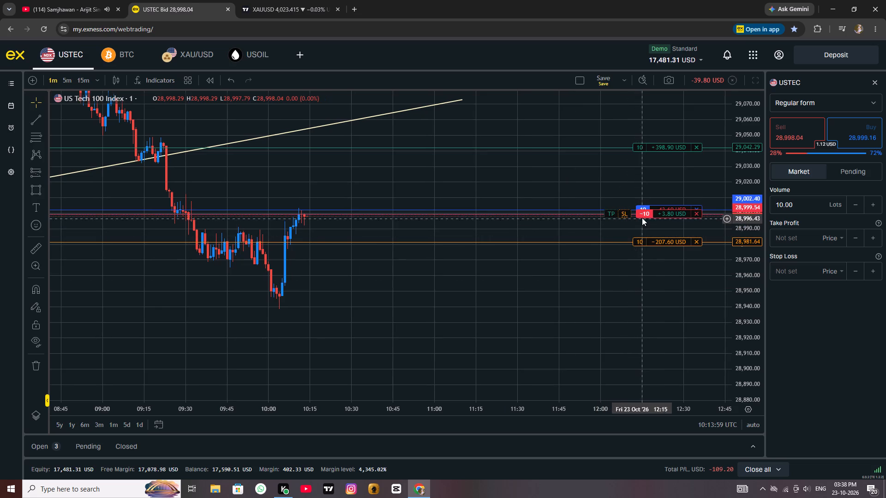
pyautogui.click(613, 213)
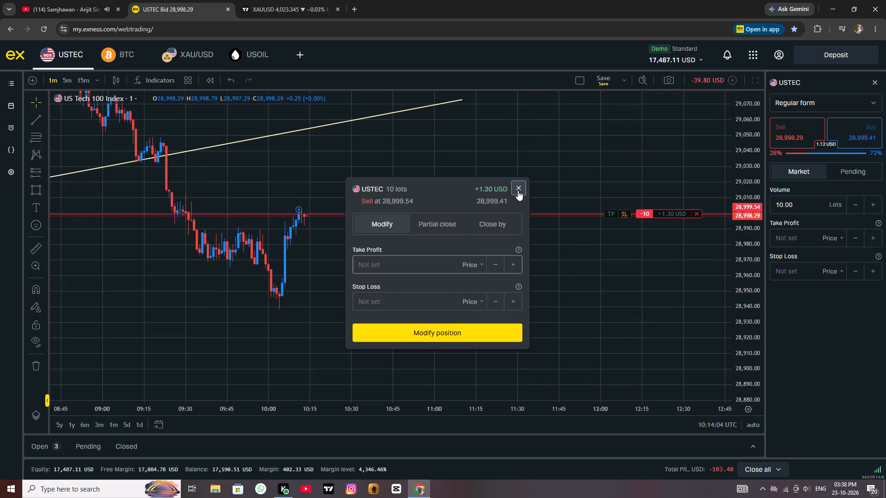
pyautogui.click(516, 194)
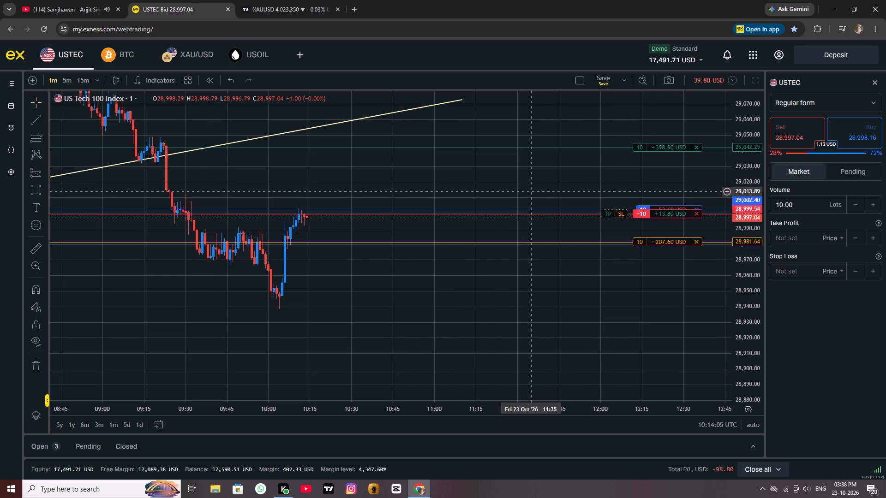
# Examine the XAU/USD price action around the open 2-lot sell on the Exness chart and on the TradingView chart.
pyautogui.click(162, 54)
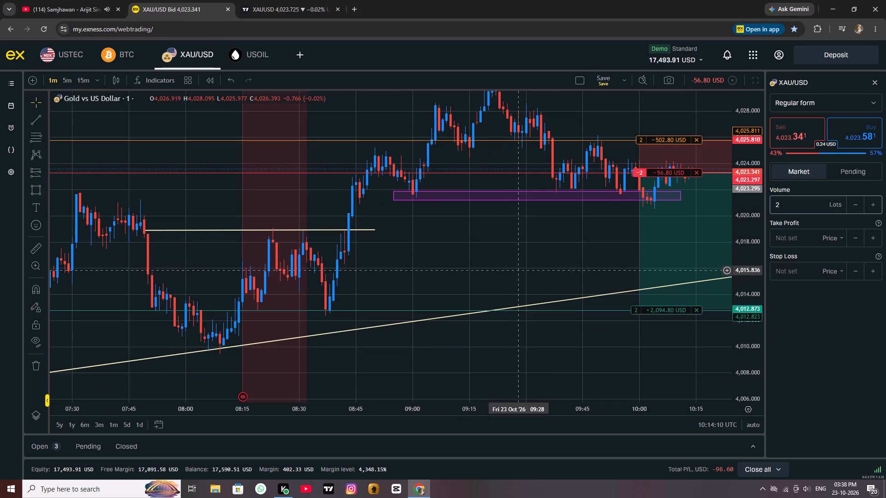
pyautogui.moveTo(517, 268); pyautogui.dragTo(223, 271)
pyautogui.scroll(-2, 594, 251)
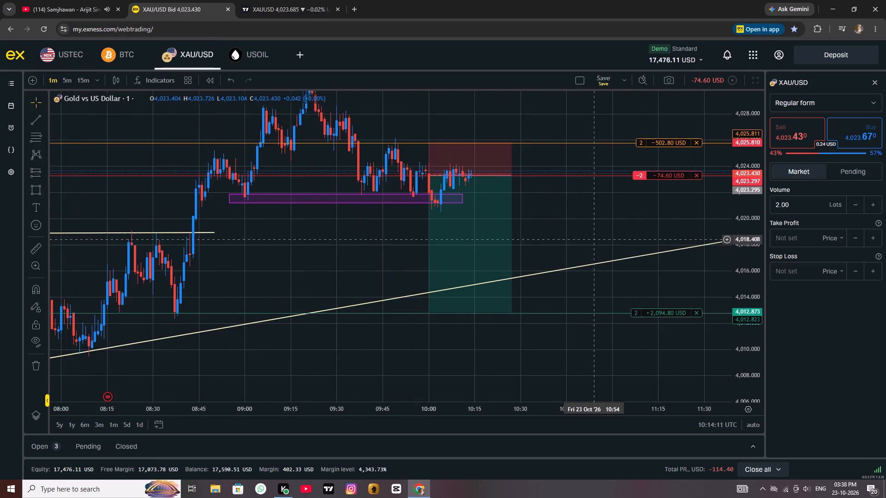
pyautogui.moveTo(597, 229); pyautogui.dragTo(492, 242)
pyautogui.click(72, 0)
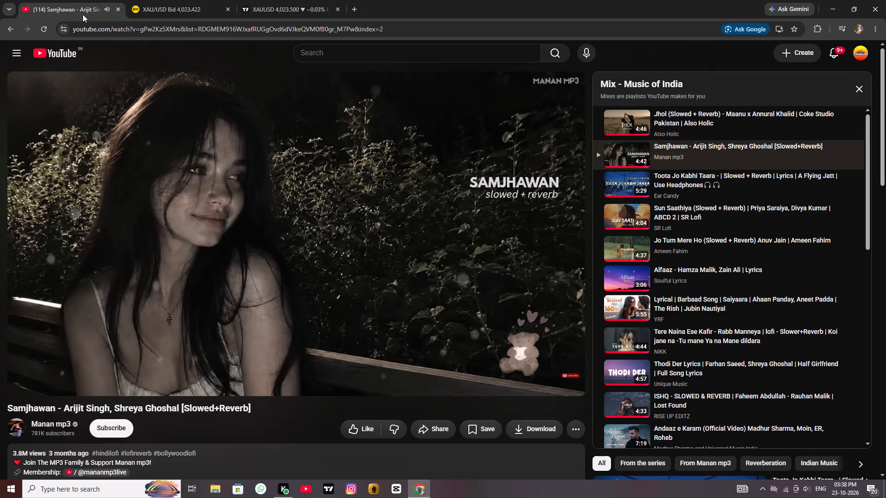
pyautogui.click(176, 13)
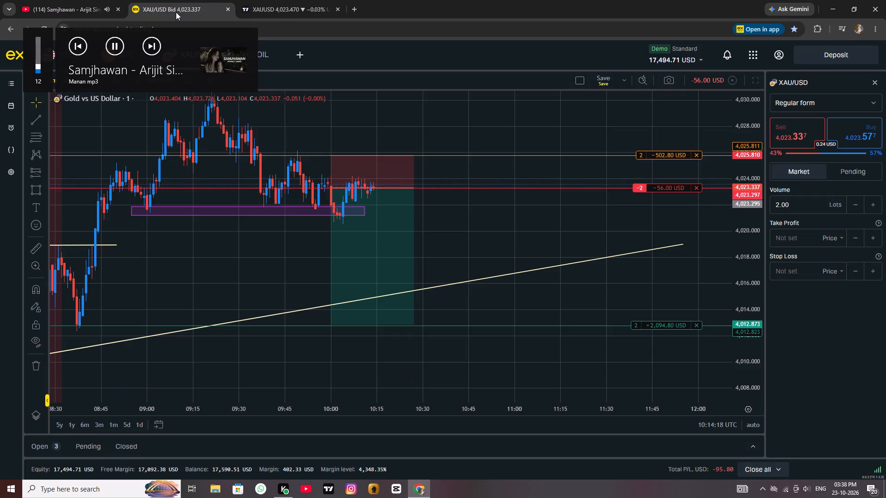
pyautogui.click(251, 7)
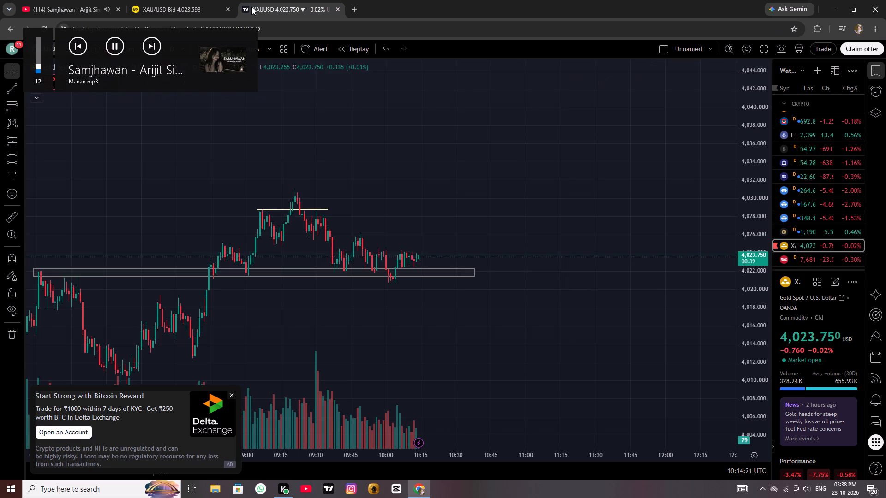
pyautogui.click(179, 7)
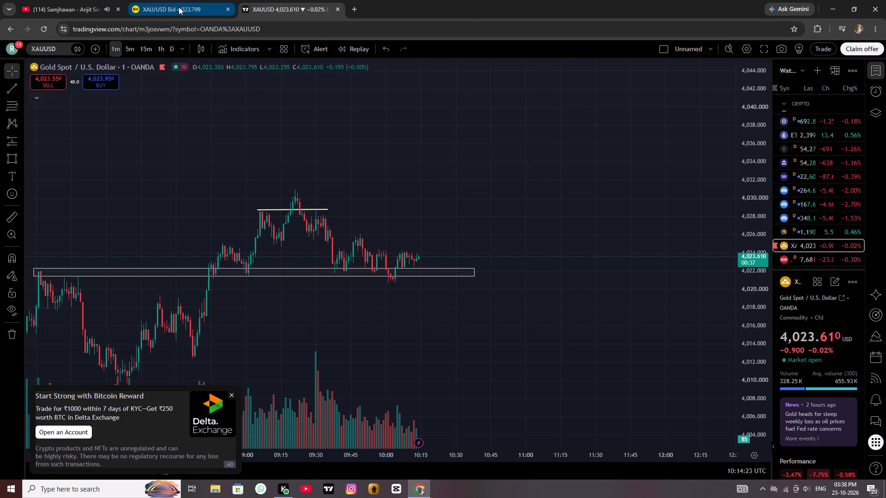
pyautogui.scroll(-3, 271, 14)
pyautogui.scroll(-2, 387, 174)
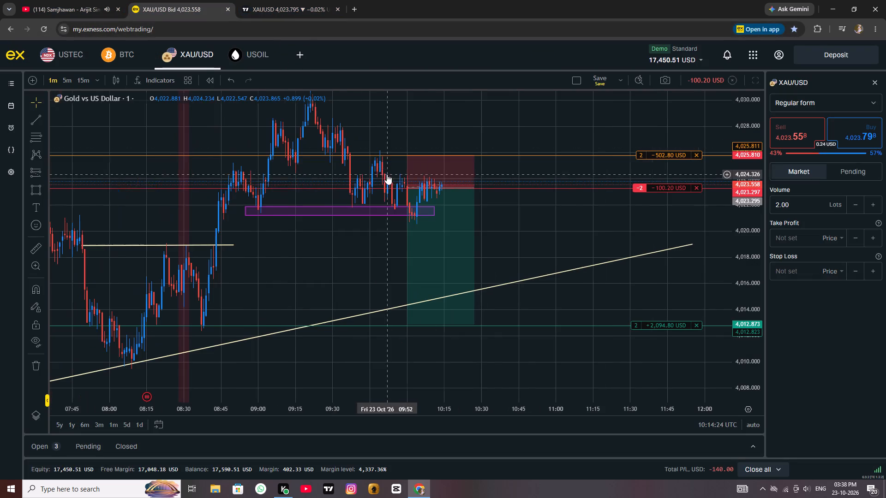
pyautogui.click(279, 10)
pyautogui.scroll(-2, 424, 179)
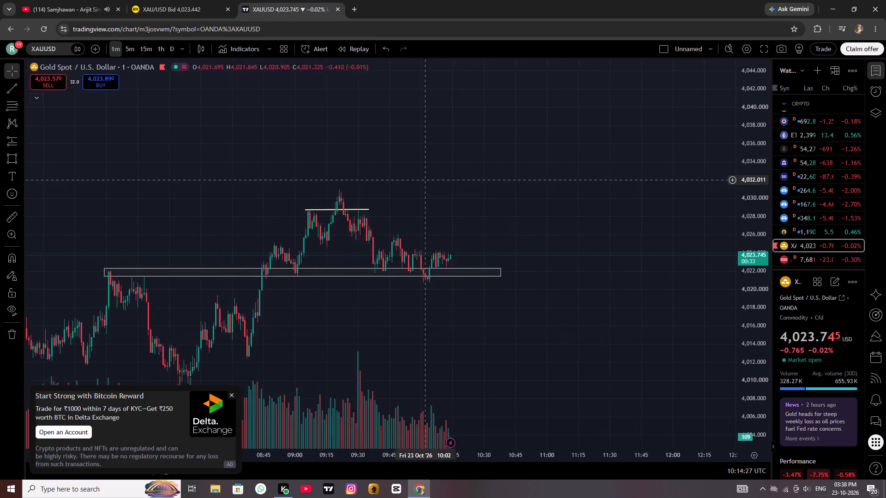
pyautogui.scroll(-1, 427, 180)
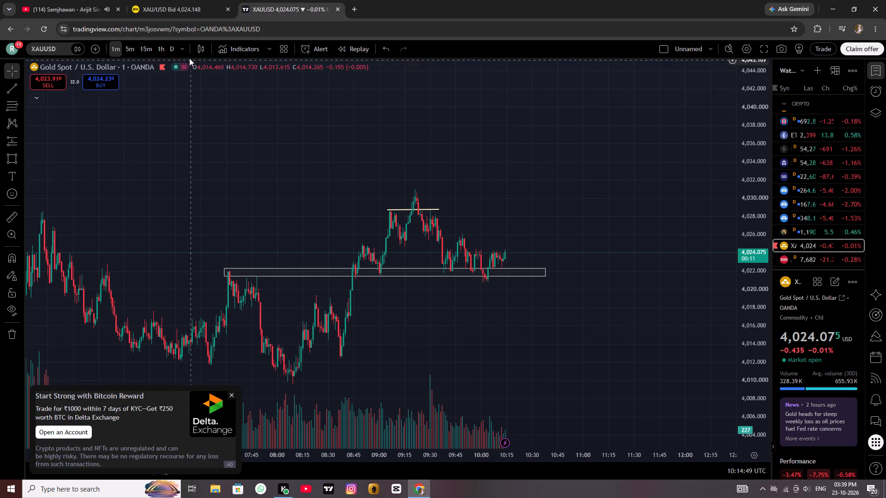
# Examine the recent price action on the Exness BTC chart and glance at the music playing on YouTube.
pyautogui.click(159, 3)
pyautogui.click(96, 58)
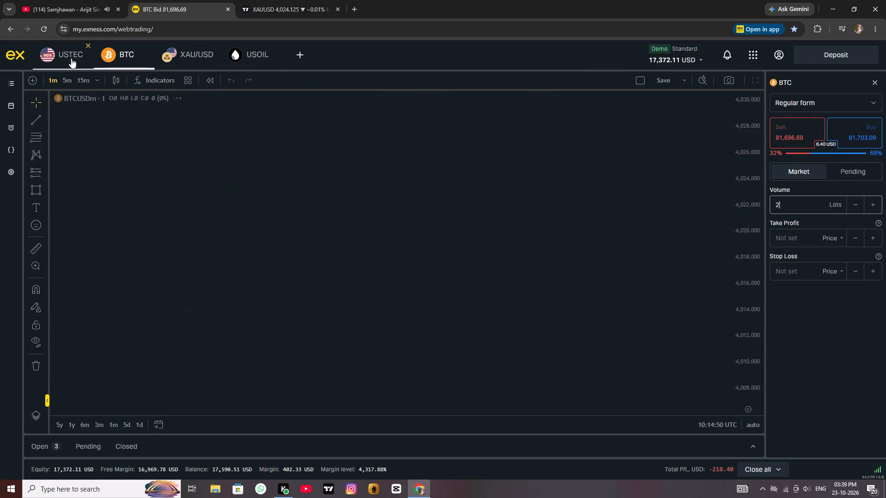
pyautogui.moveTo(608, 250); pyautogui.dragTo(339, 257)
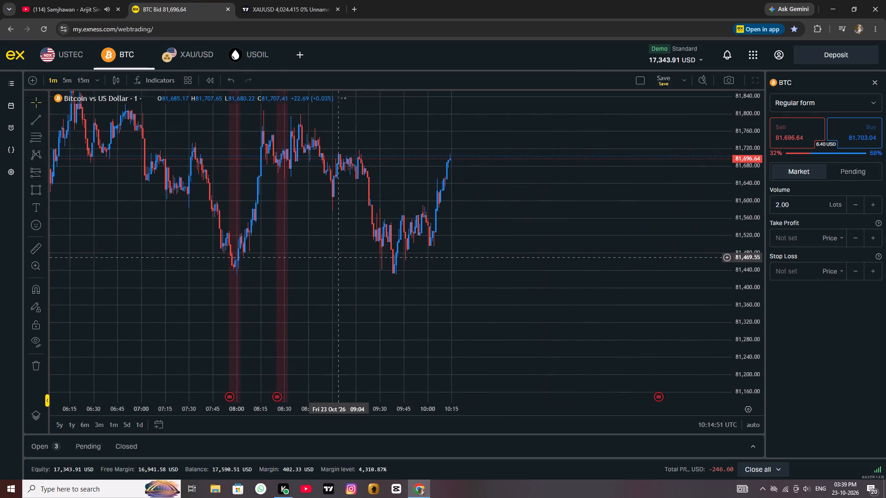
pyautogui.moveTo(339, 257); pyautogui.dragTo(343, 294)
pyautogui.scroll(-2, 524, 231)
pyautogui.click(570, 247)
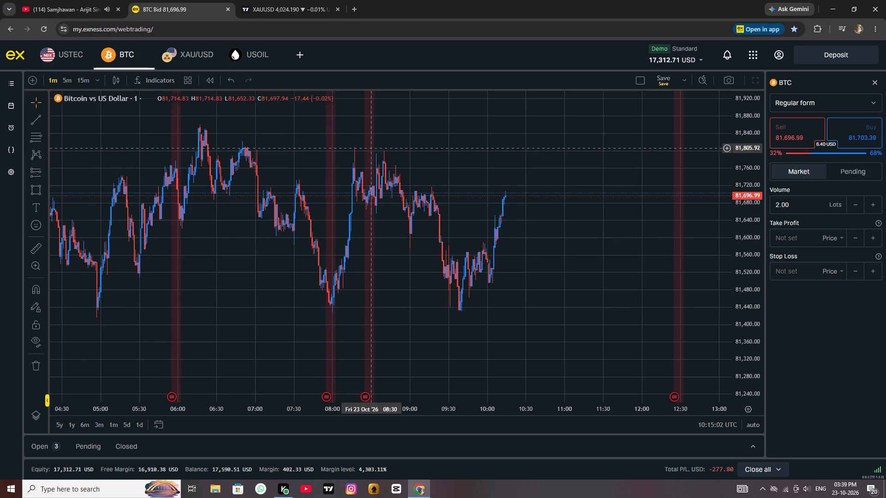
pyautogui.click(38, 0)
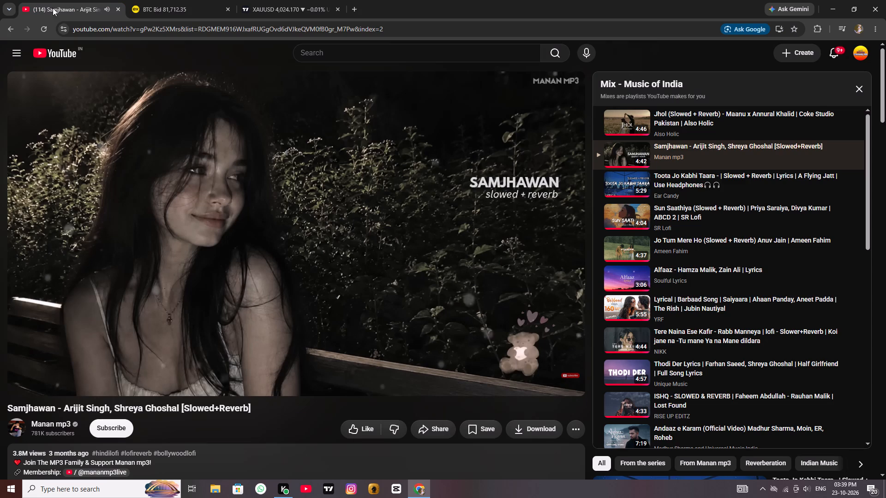
pyautogui.click(149, 8)
# Set a stop loss of 29000.66 on the 10-lot USTEC sell position, leaving its take profit unset.
pyautogui.click(70, 52)
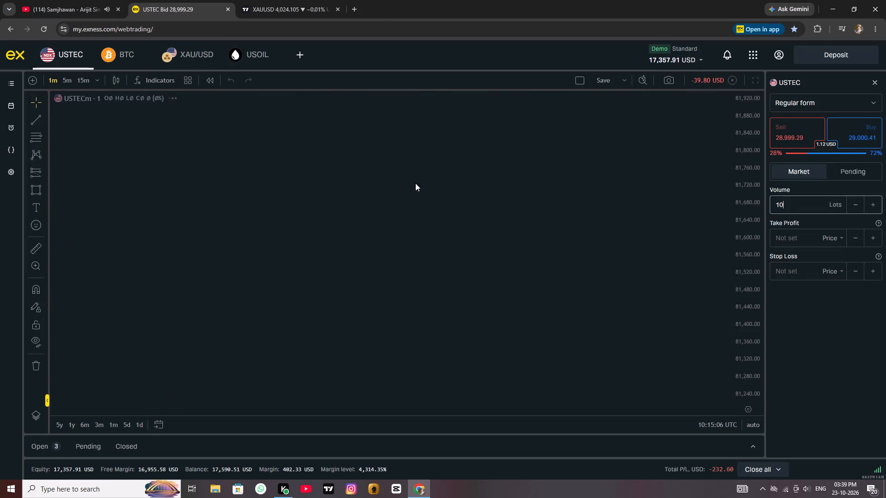
pyautogui.moveTo(560, 279); pyautogui.dragTo(555, 284)
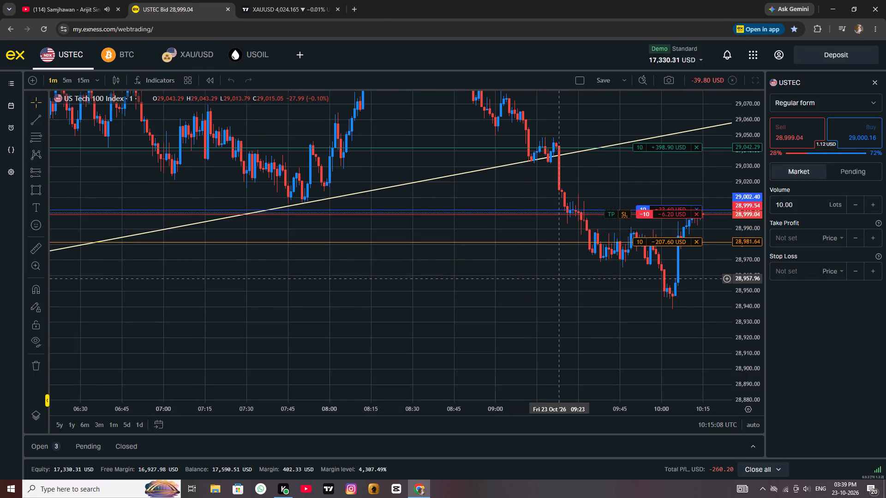
pyautogui.moveTo(555, 284); pyautogui.dragTo(261, 277)
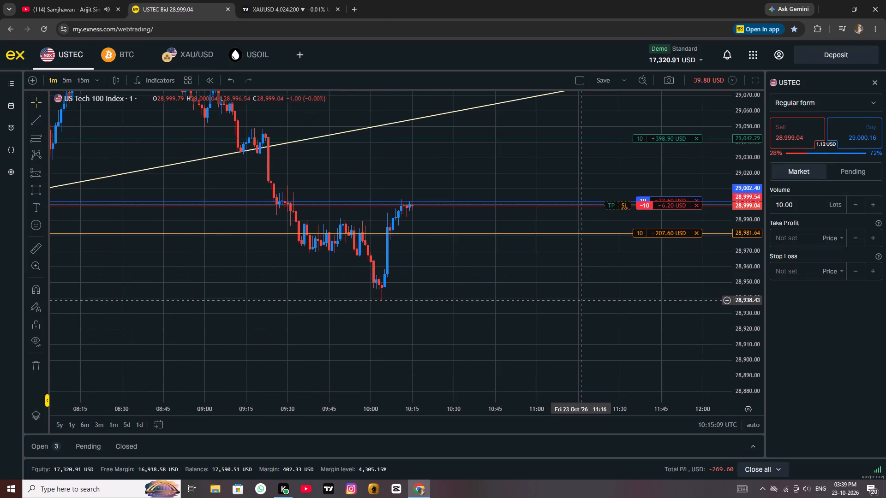
pyautogui.moveTo(582, 300); pyautogui.dragTo(522, 315)
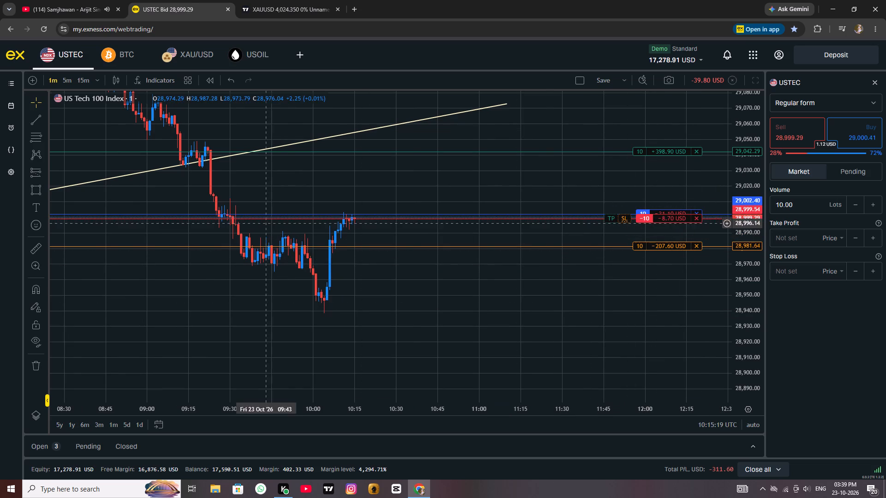
pyautogui.moveTo(413, 290); pyautogui.dragTo(395, 302)
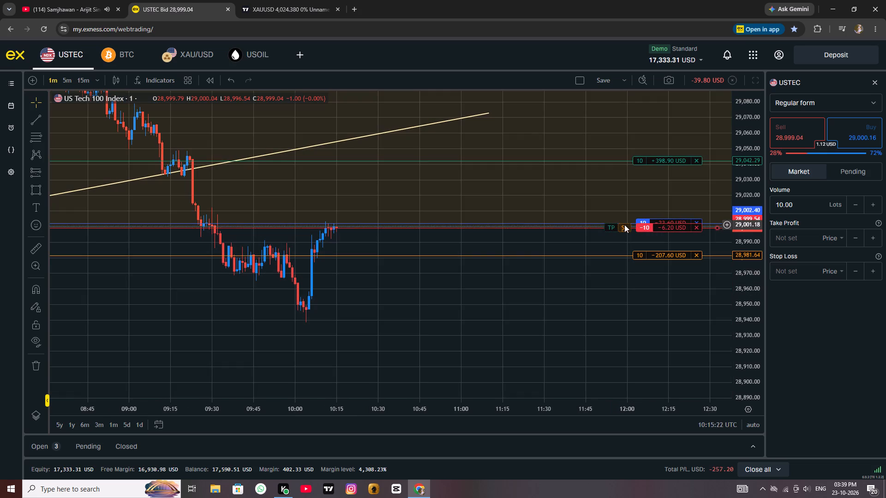
pyautogui.click(625, 227)
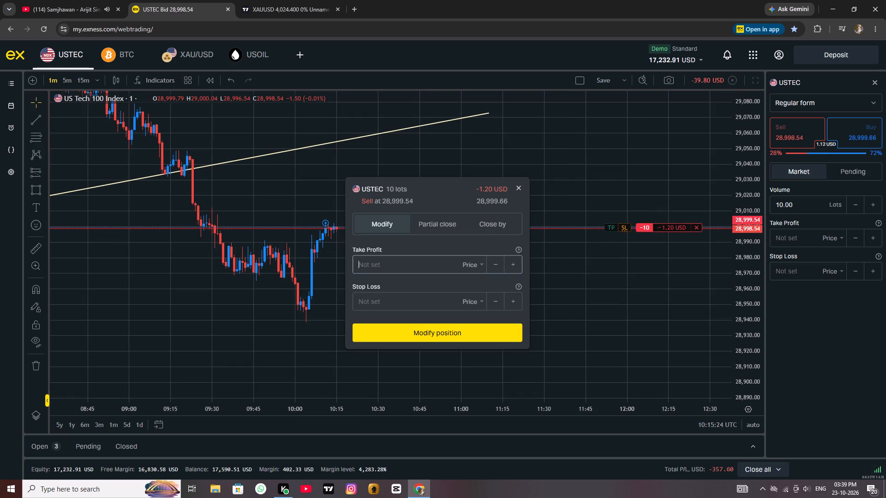
pyautogui.click(384, 306)
pyautogui.click(515, 302)
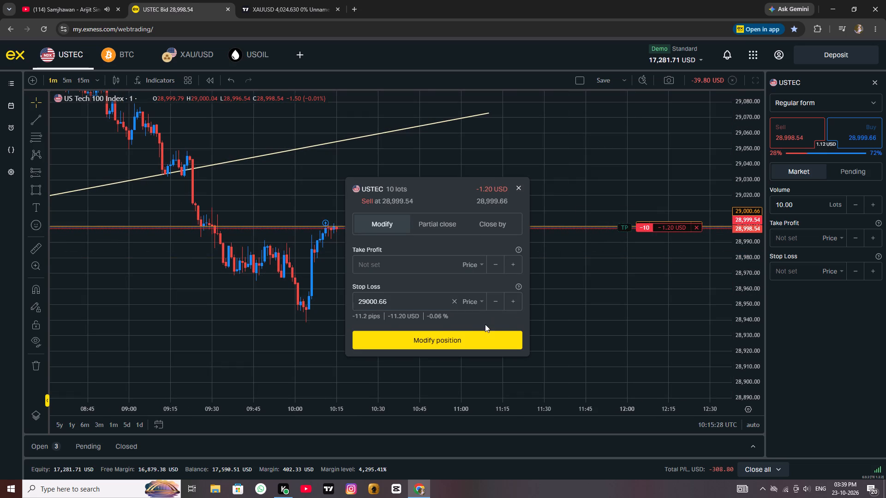
pyautogui.click(474, 340)
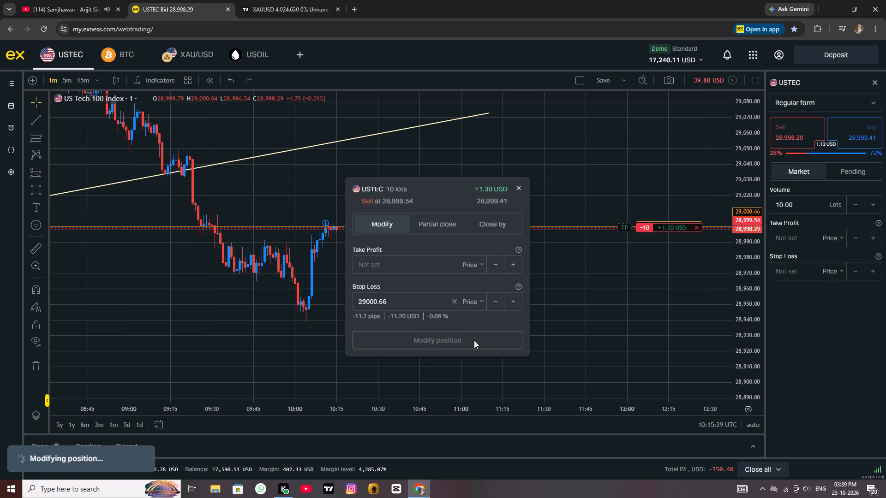
pyautogui.click(626, 227)
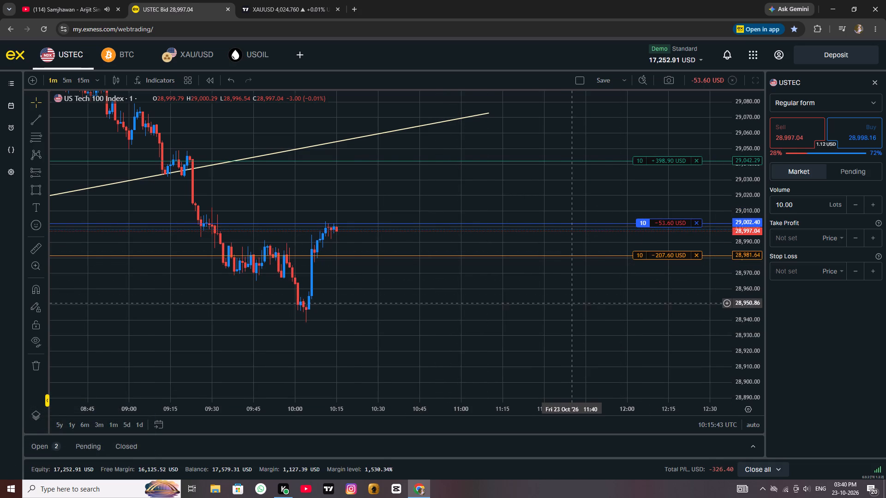
# Place a long-position drawing on the USTEC chart with entry at 29,002.06 and its stop at 28,981.35.
pyautogui.scroll(2, 574, 305)
pyautogui.scroll(-4, 574, 305)
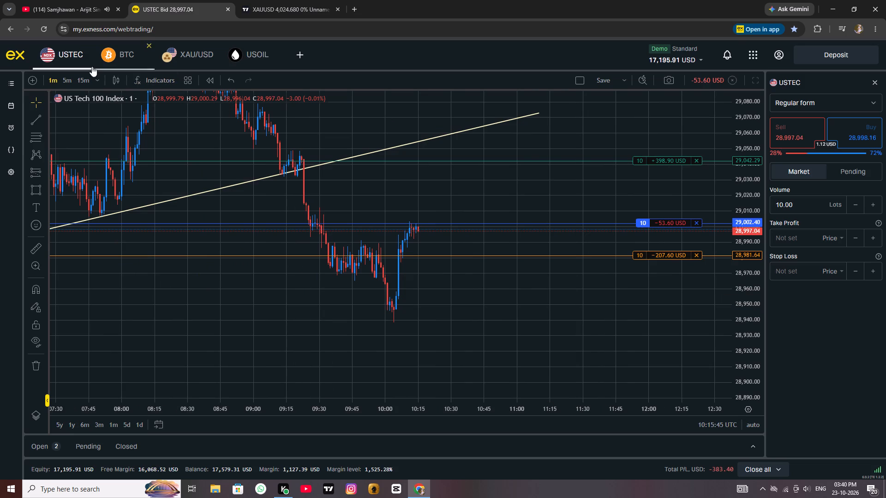
pyautogui.click(44, 174)
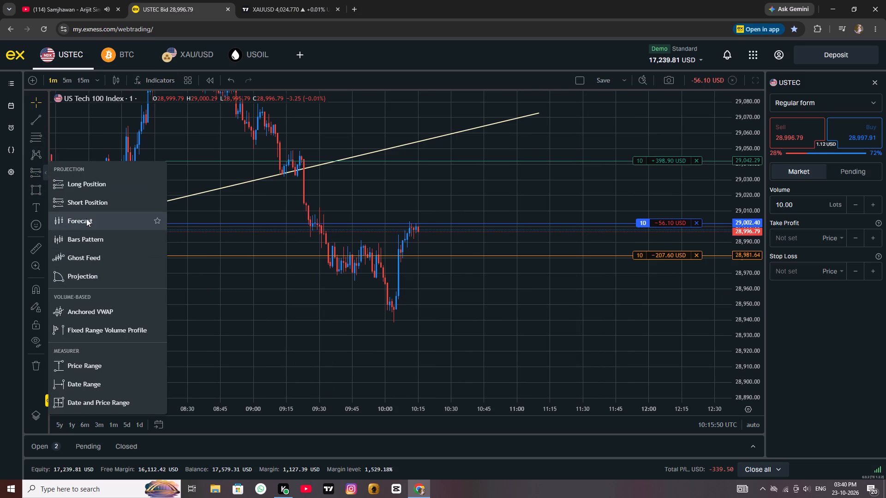
pyautogui.click(93, 184)
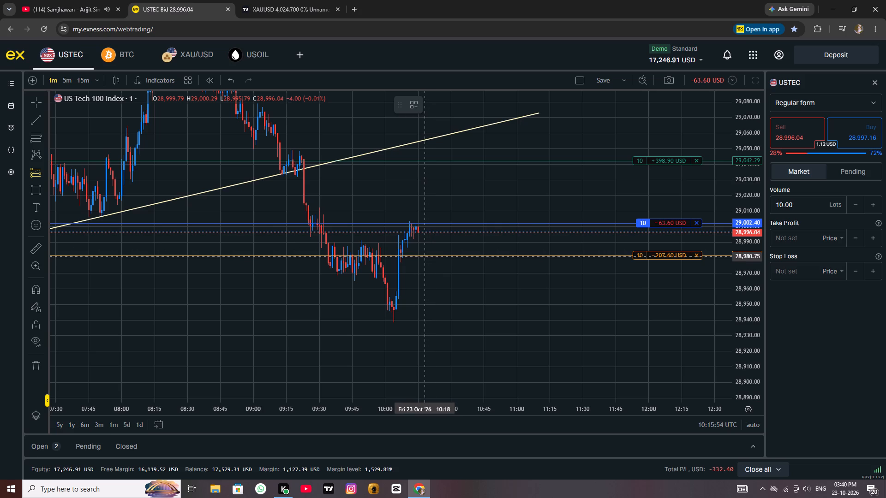
pyautogui.click(422, 223)
pyautogui.moveTo(423, 279); pyautogui.dragTo(419, 255)
# Move the take profit of the 10-lot USTEC buy position to 29,046.75.
pyautogui.moveTo(422, 163); pyautogui.dragTo(422, 160)
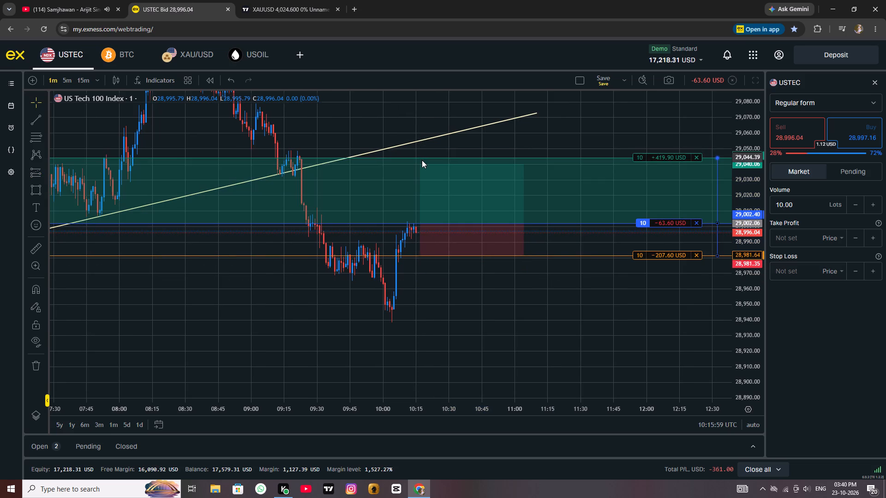
pyautogui.moveTo(422, 160); pyautogui.dragTo(424, 158)
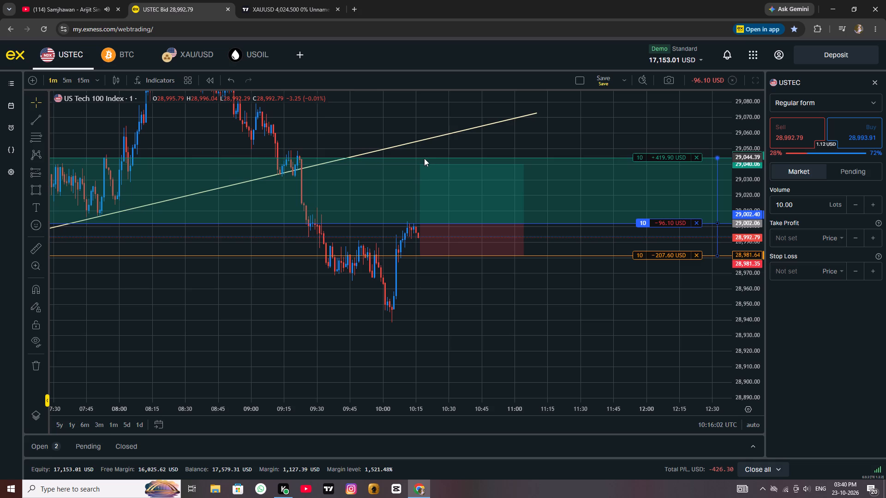
pyautogui.moveTo(424, 158); pyautogui.dragTo(425, 164)
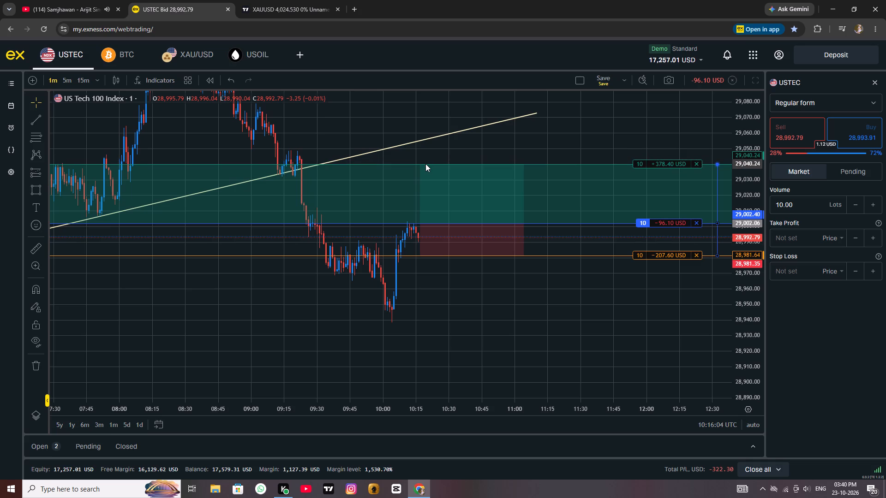
pyautogui.moveTo(425, 164); pyautogui.dragTo(431, 154)
pyautogui.click(374, 344)
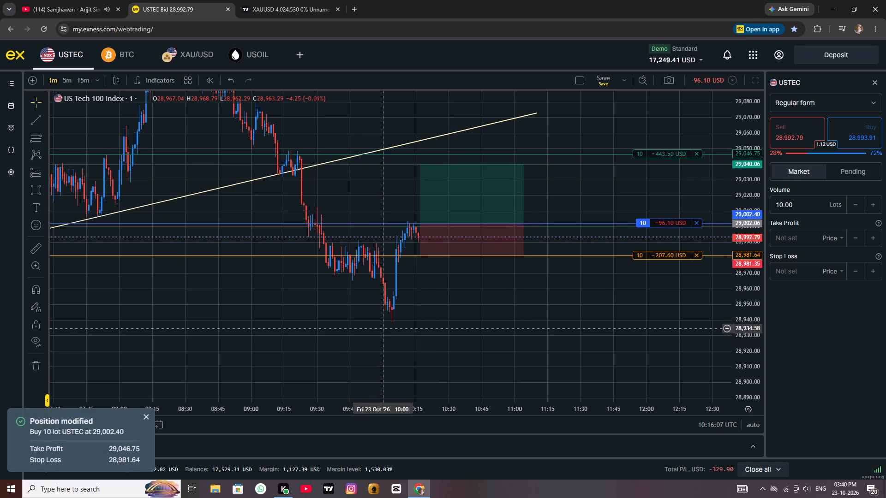
# Raise the long-position drawing's target to 29,046.75 and shorten its time span to end at about 10:45.
pyautogui.moveTo(419, 162); pyautogui.dragTo(419, 156)
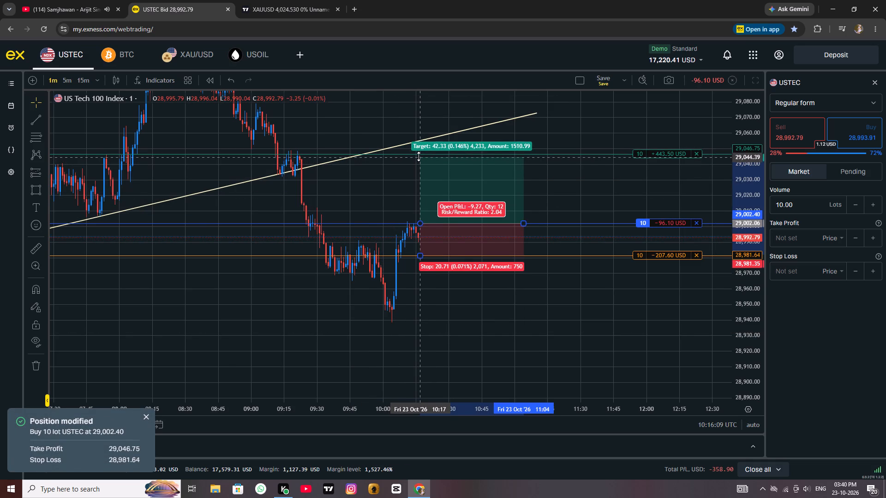
pyautogui.moveTo(419, 156); pyautogui.dragTo(419, 154)
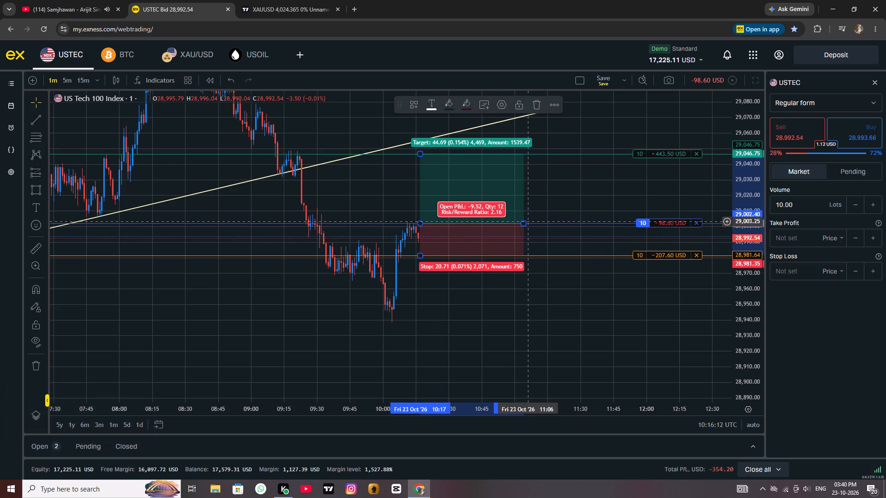
pyautogui.moveTo(526, 224); pyautogui.dragTo(482, 223)
pyautogui.click(527, 336)
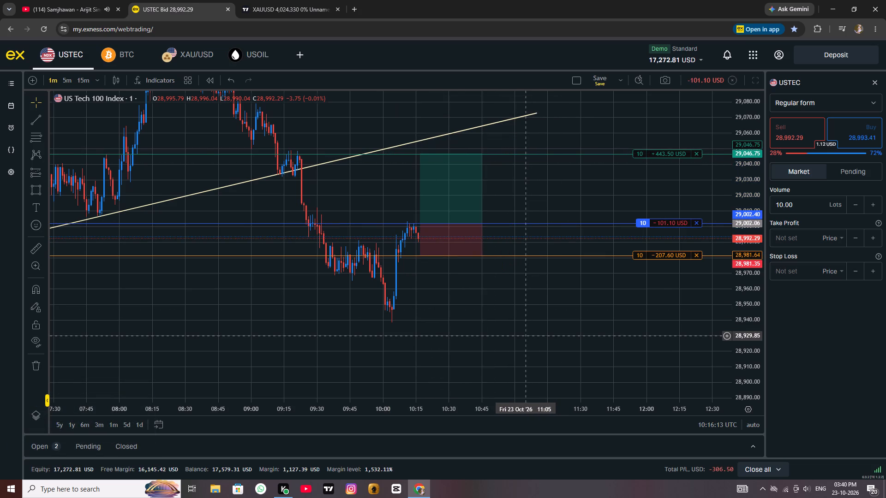
# Examine the XAU/USD price action around the open 2-lot sell and its short-position drawing.
pyautogui.scroll(2, 527, 333)
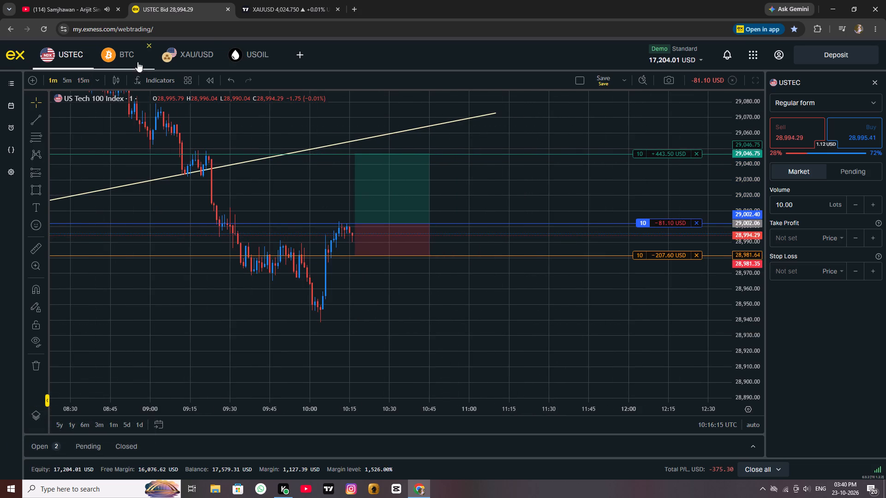
pyautogui.click(166, 59)
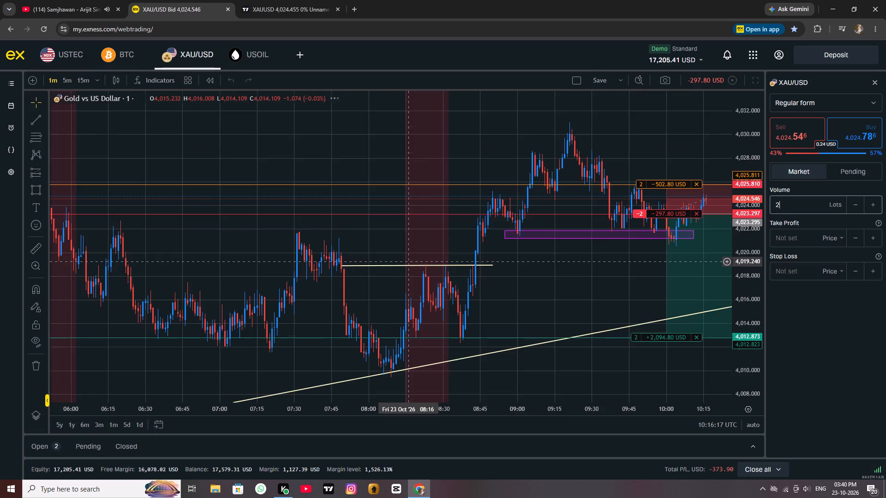
pyautogui.moveTo(564, 260); pyautogui.dragTo(83, 262)
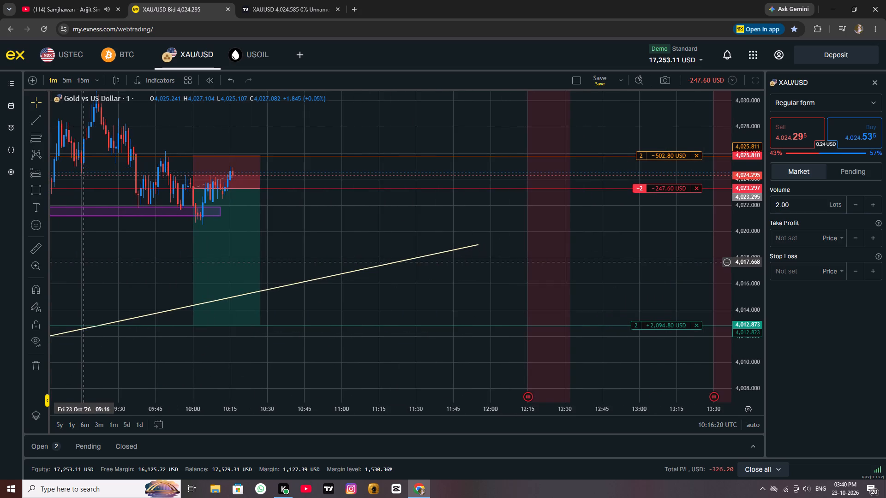
pyautogui.moveTo(319, 250); pyautogui.dragTo(334, 257)
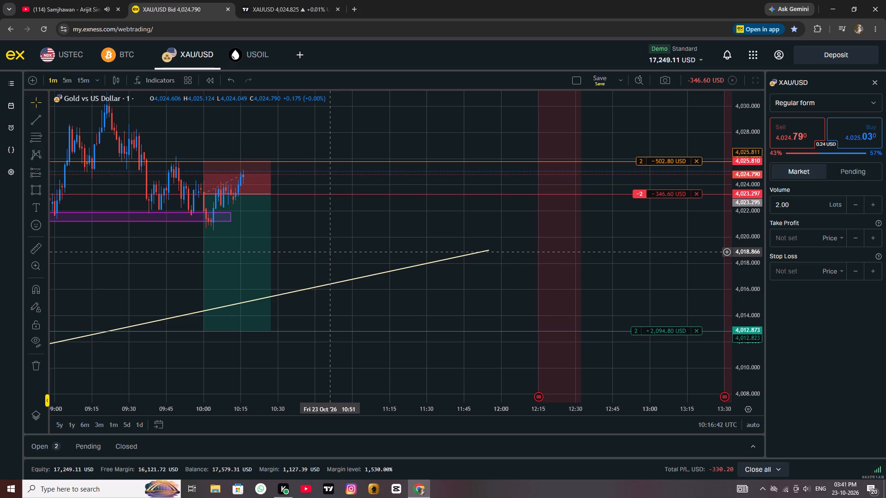
pyautogui.scroll(-2, 328, 252)
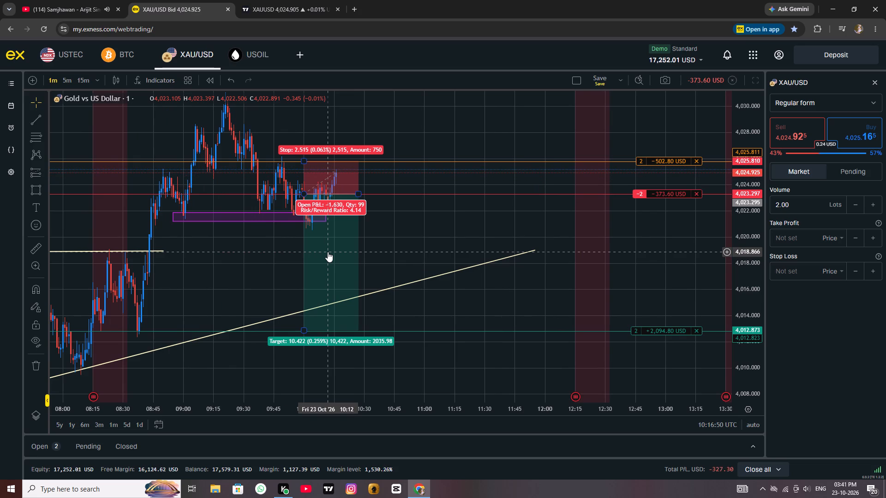
pyautogui.click(408, 245)
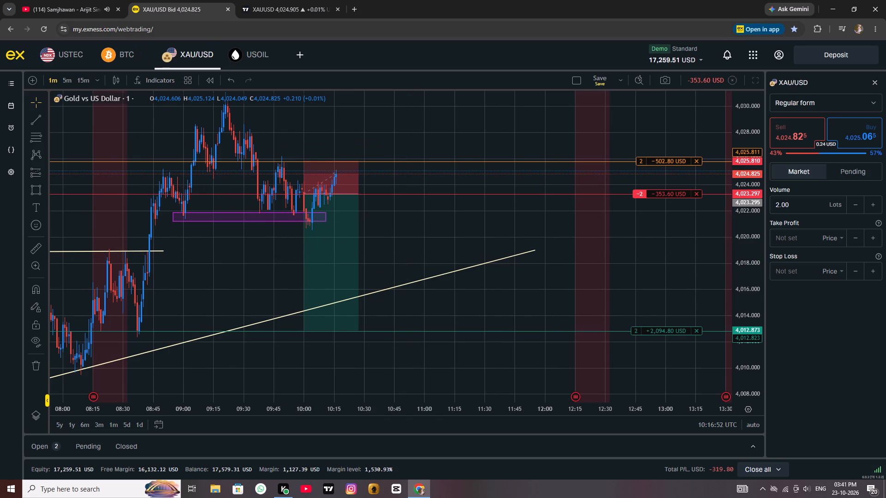
# Review the recent USOIL price action and switch its chart to the 5-minute timeframe.
pyautogui.click(228, 54)
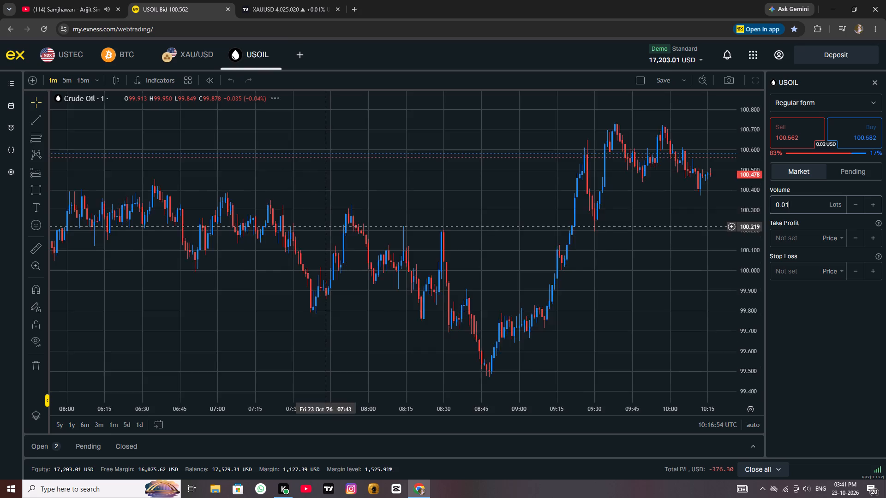
pyautogui.moveTo(450, 195); pyautogui.dragTo(176, 154)
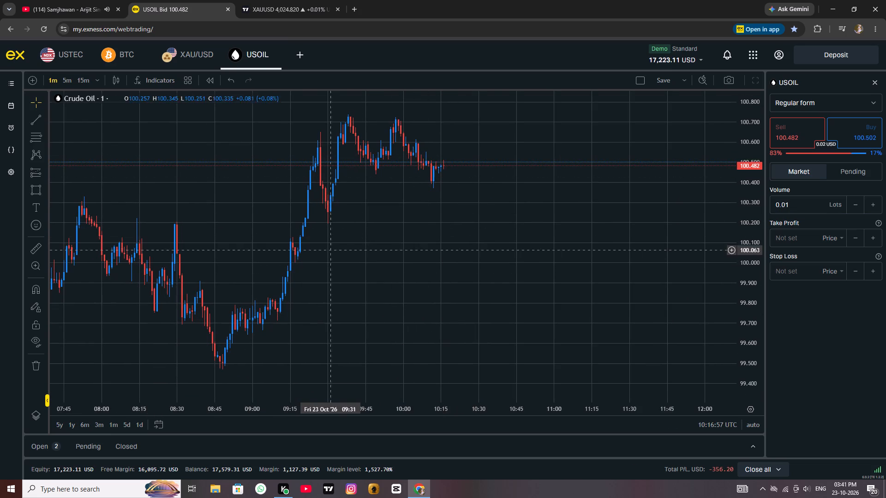
pyautogui.scroll(1, 401, 271)
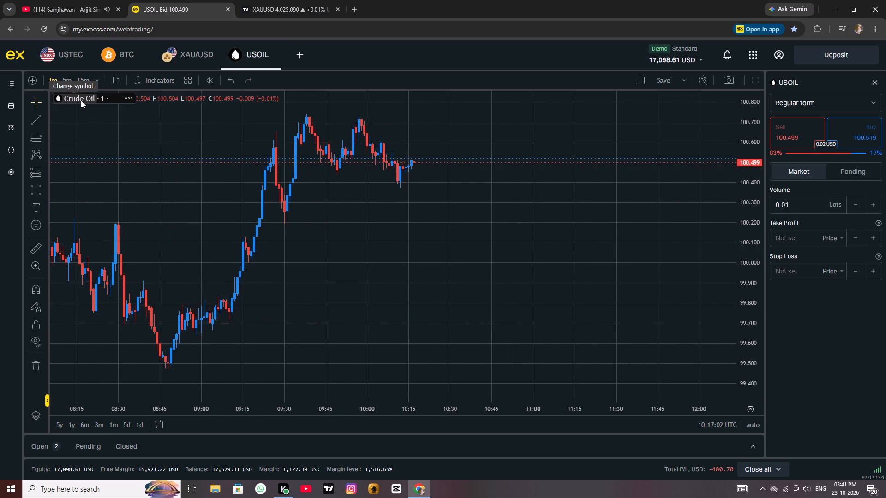
pyautogui.scroll(-5, 434, 266)
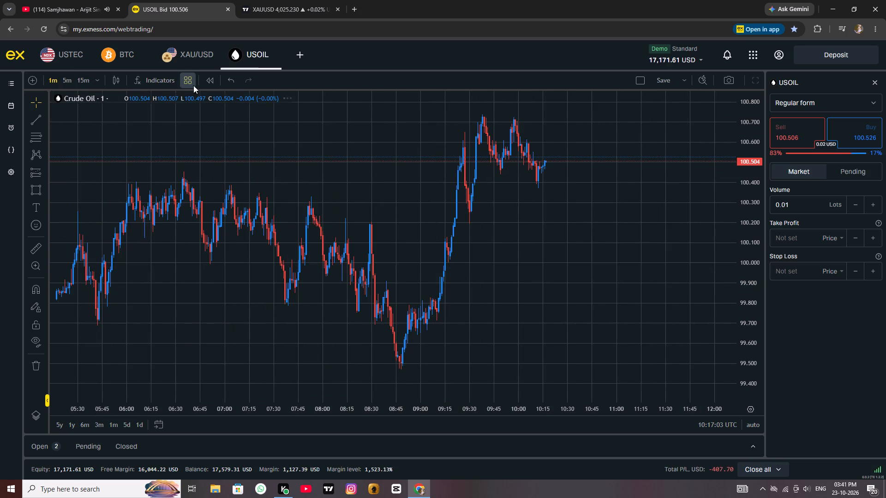
pyautogui.click(66, 80)
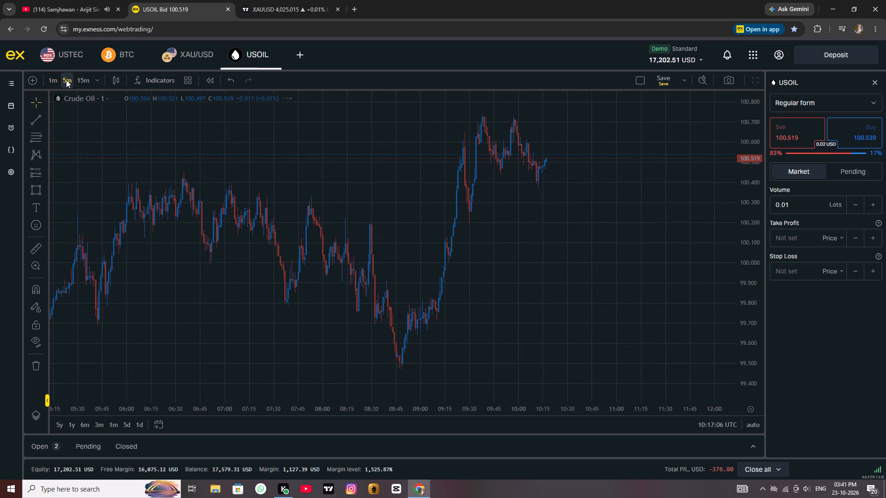
# Examine the USTEC price action around the open buy, along with the current XAU/USD and USOIL charts.
pyautogui.click(64, 64)
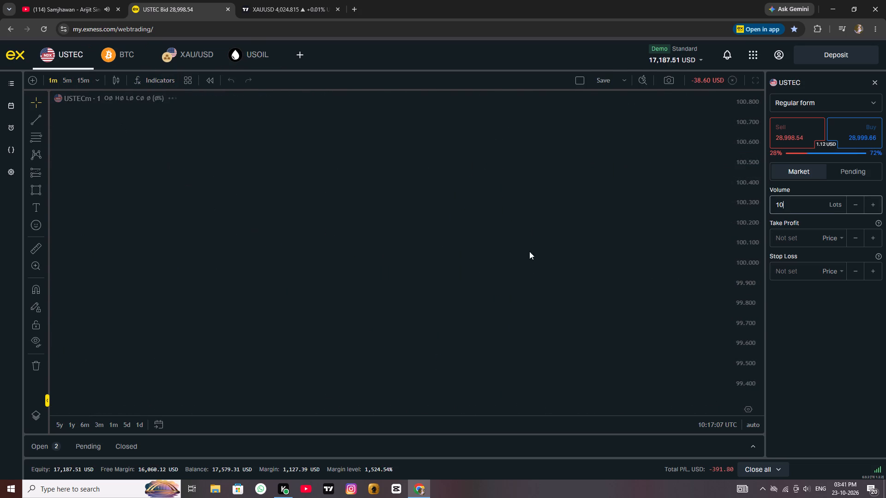
pyautogui.scroll(-3, 529, 268)
pyautogui.moveTo(549, 288); pyautogui.dragTo(156, 267)
pyautogui.moveTo(389, 279); pyautogui.dragTo(342, 292)
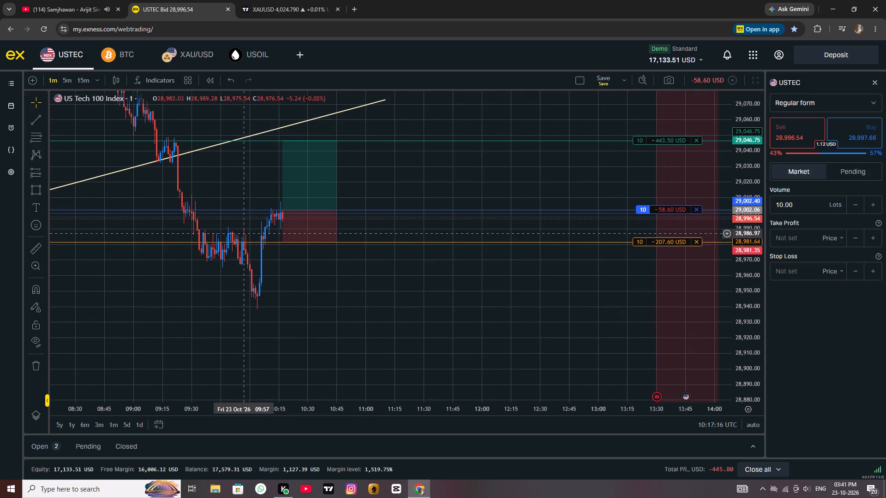
pyautogui.moveTo(332, 286); pyautogui.dragTo(311, 318)
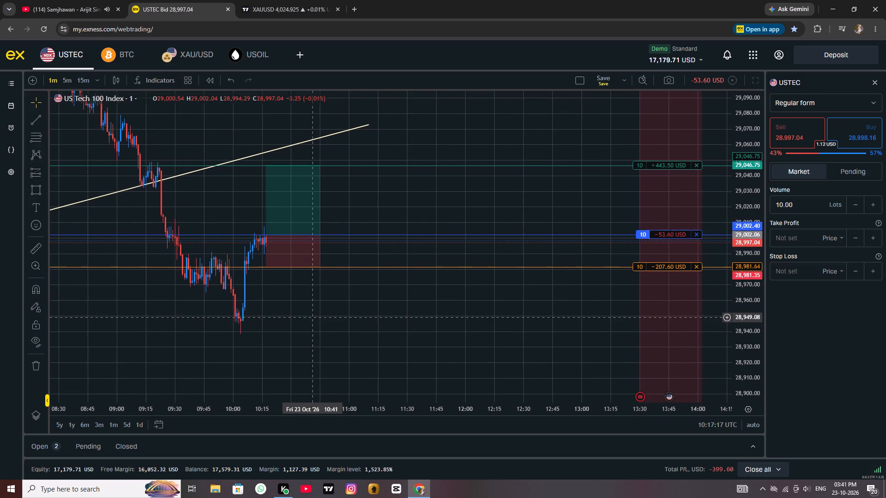
pyautogui.moveTo(311, 318); pyautogui.dragTo(311, 318)
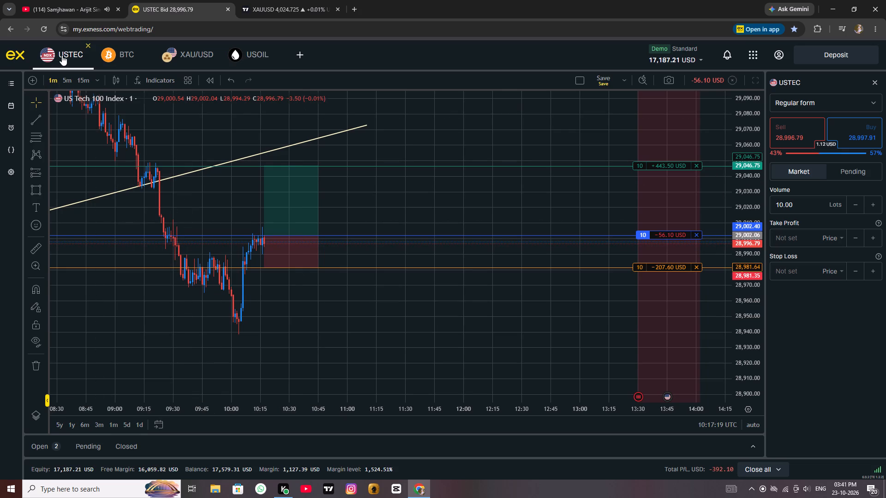
pyautogui.click(190, 53)
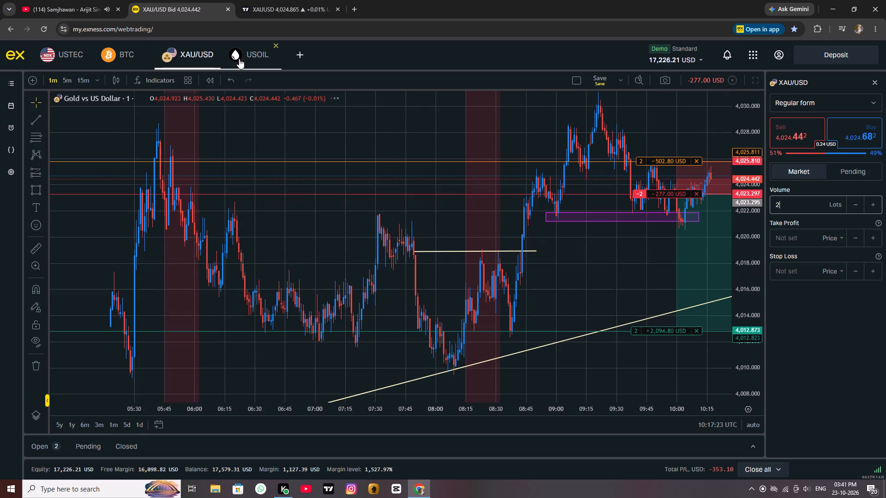
pyautogui.click(239, 59)
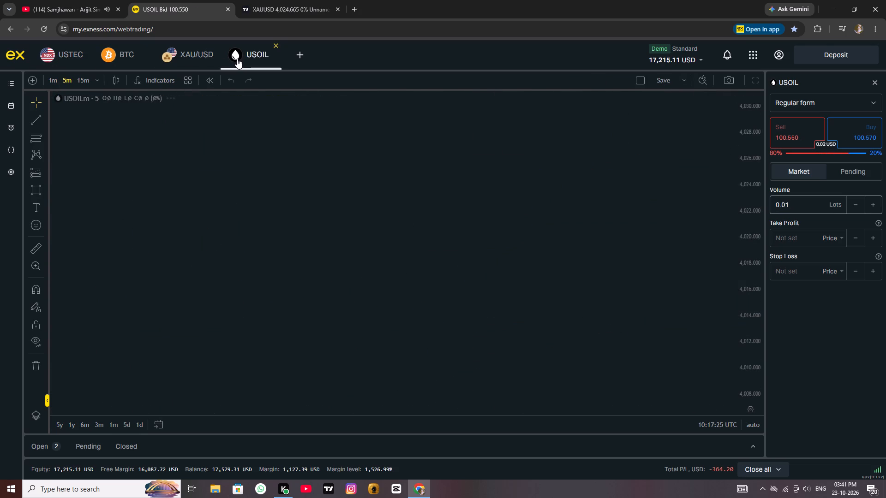
# Pause the Samjhawan song playing on YouTube.
pyautogui.click(72, 8)
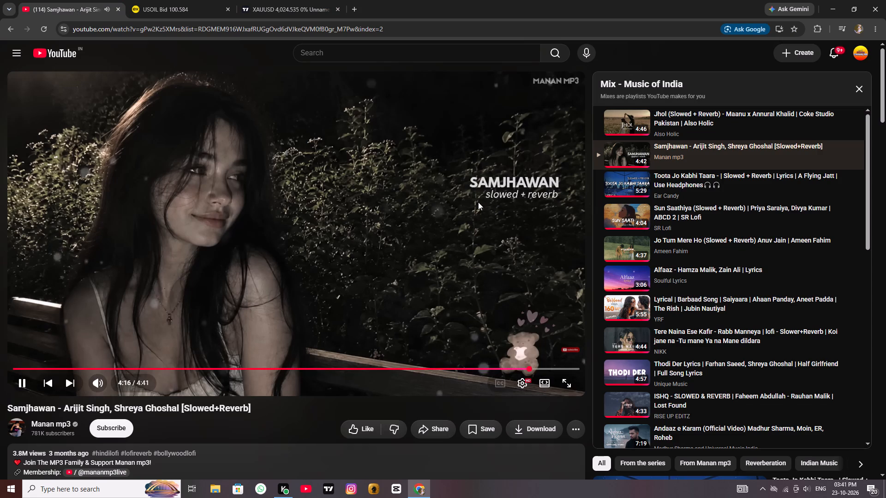
pyautogui.click(473, 201)
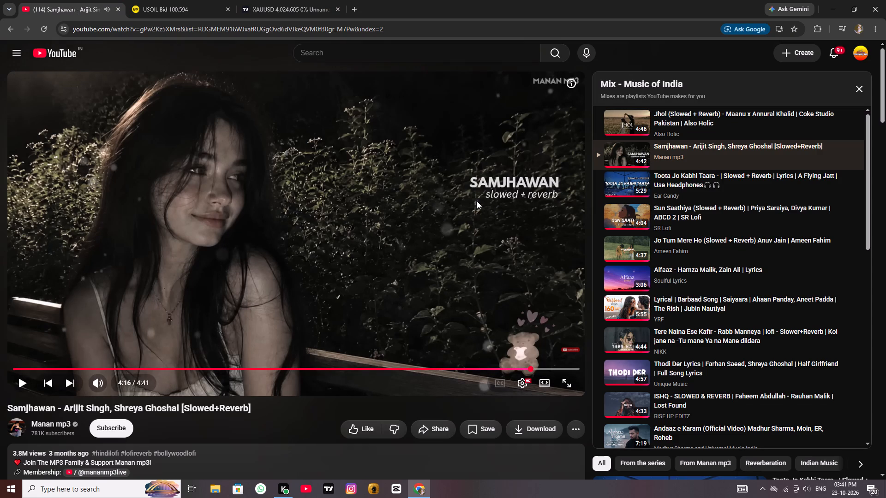
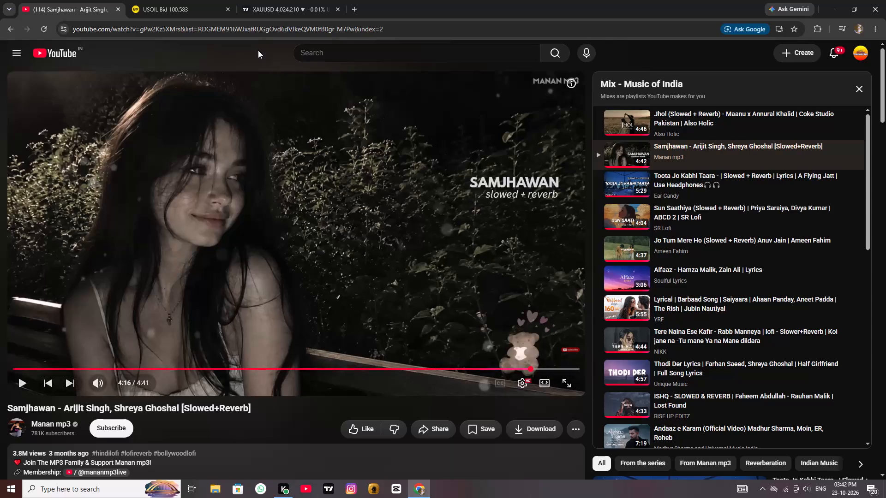
# Return to the Exness terminal and examine the recent USOIL price action and the XAU/USD chart around the open 2-lot sell.
pyautogui.click(186, 1)
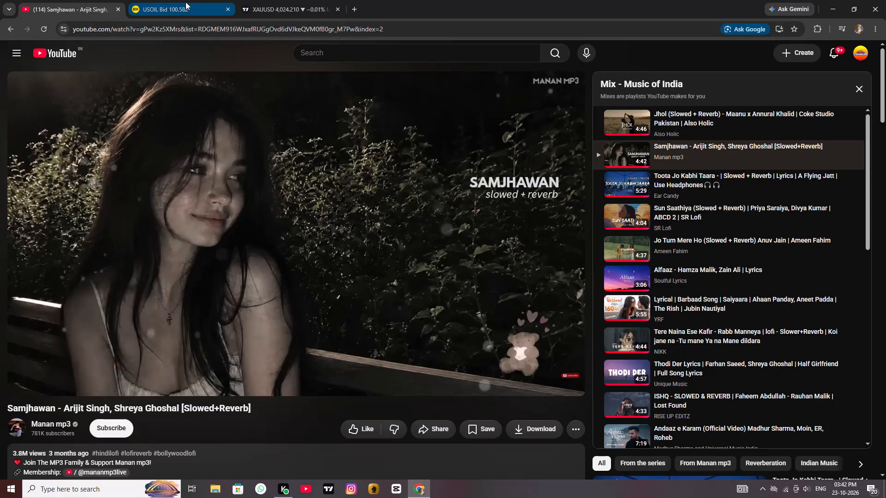
pyautogui.moveTo(484, 205); pyautogui.dragTo(199, 206)
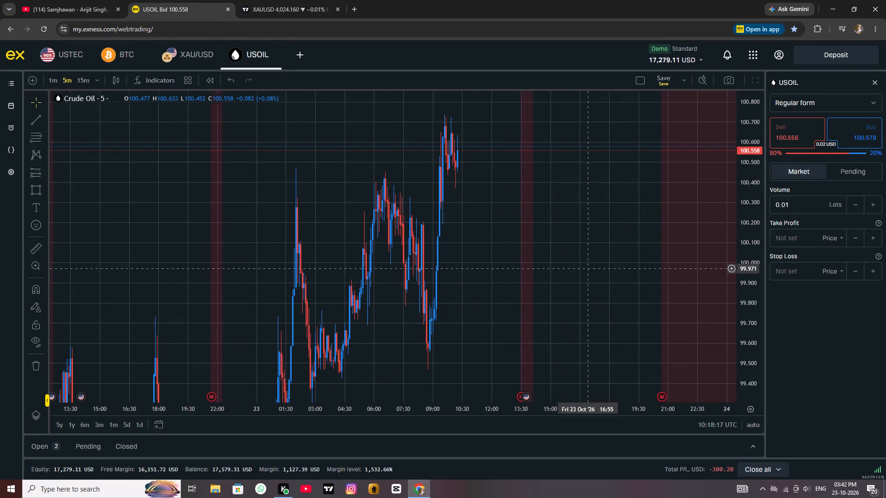
pyautogui.scroll(5, 594, 268)
pyautogui.moveTo(317, 243); pyautogui.dragTo(482, 223)
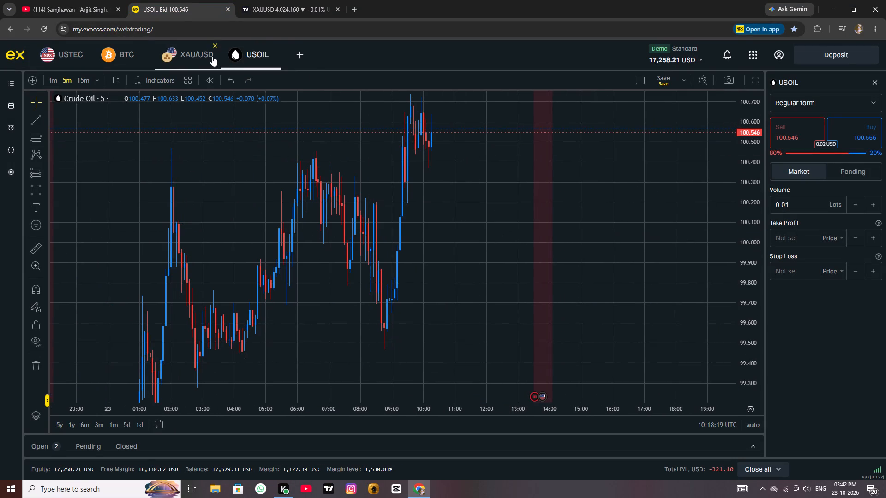
pyautogui.click(186, 56)
pyautogui.scroll(2, 503, 231)
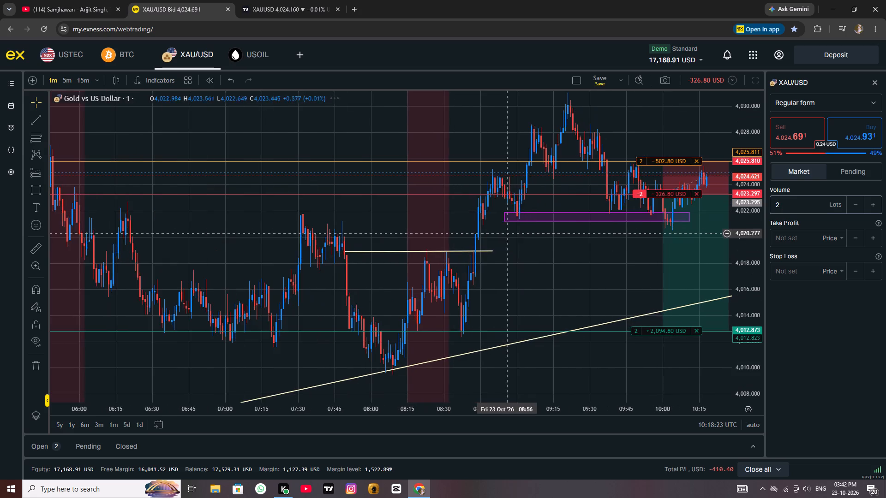
pyautogui.scroll(10, 549, 250)
pyautogui.scroll(-3, 549, 250)
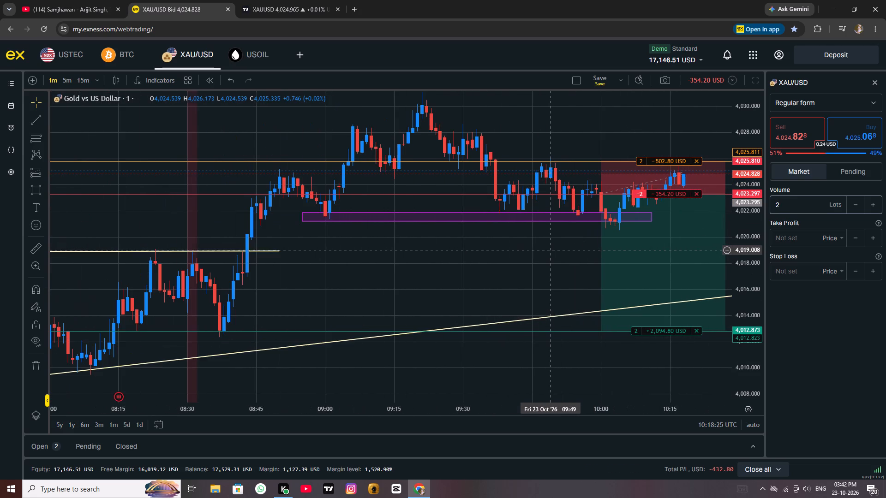
pyautogui.moveTo(553, 261); pyautogui.dragTo(233, 255)
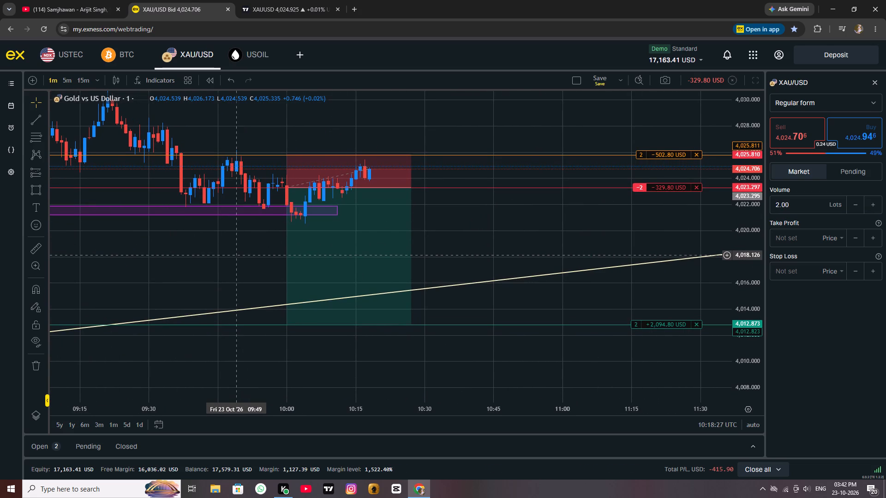
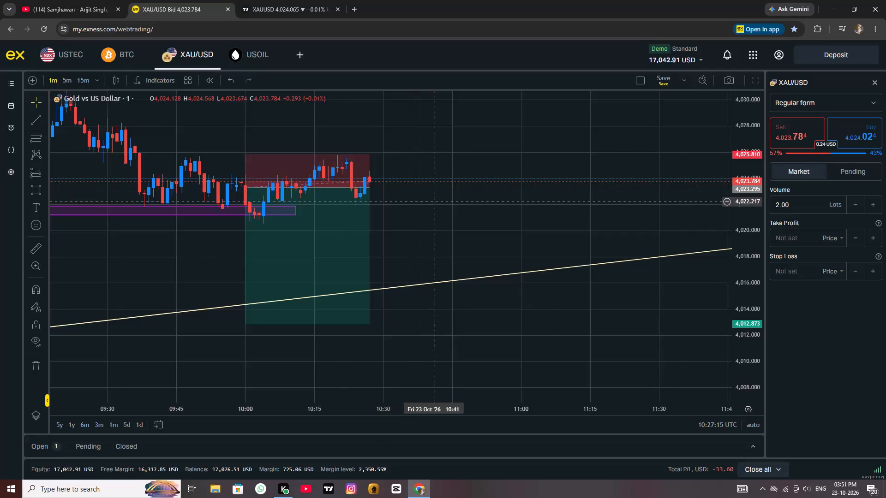
# Examine the recent XAU/USD price action around the short position drawing and the purple support zone.
pyautogui.scroll(-5, 435, 202)
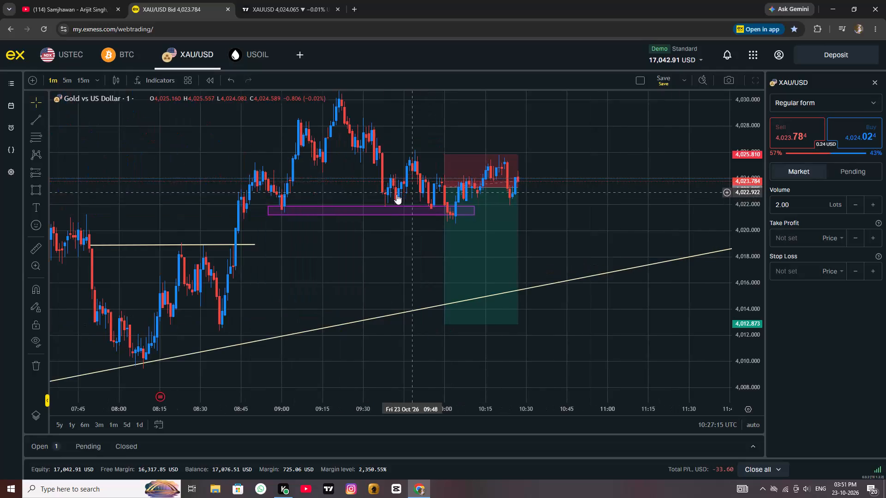
pyautogui.scroll(-1, 626, 267)
pyautogui.scroll(1, 642, 248)
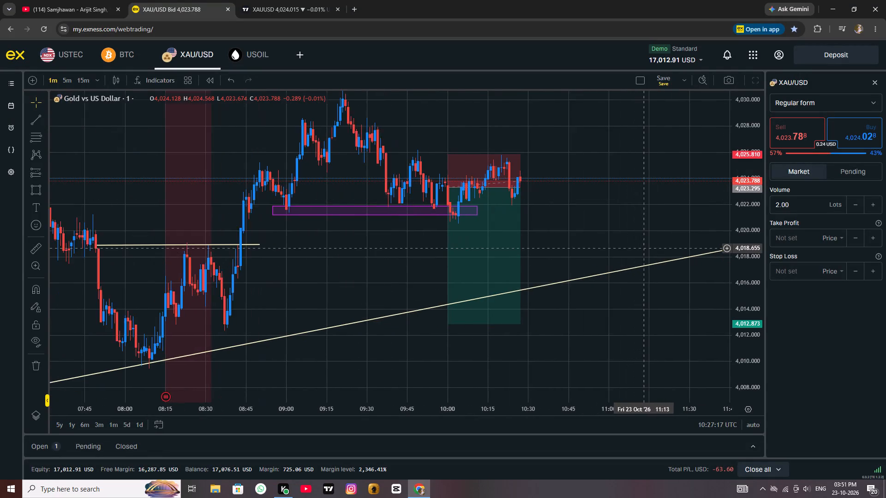
pyautogui.scroll(1, 642, 248)
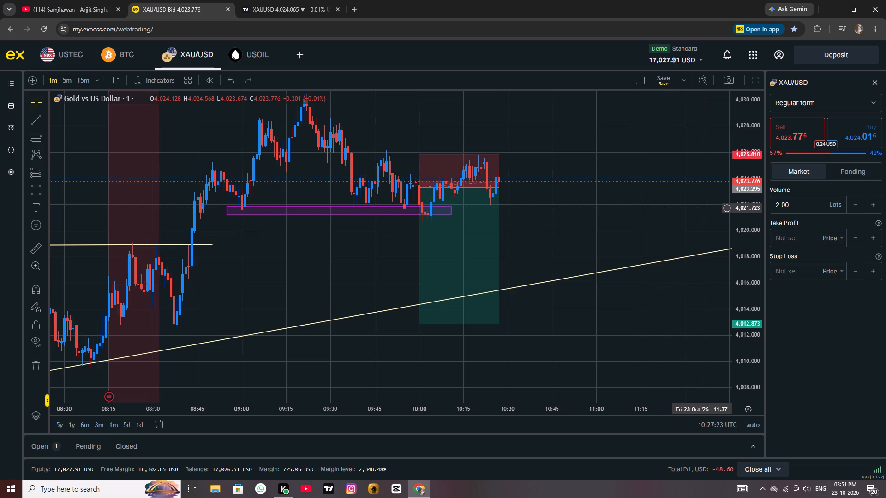
pyautogui.moveTo(605, 225); pyautogui.dragTo(575, 226)
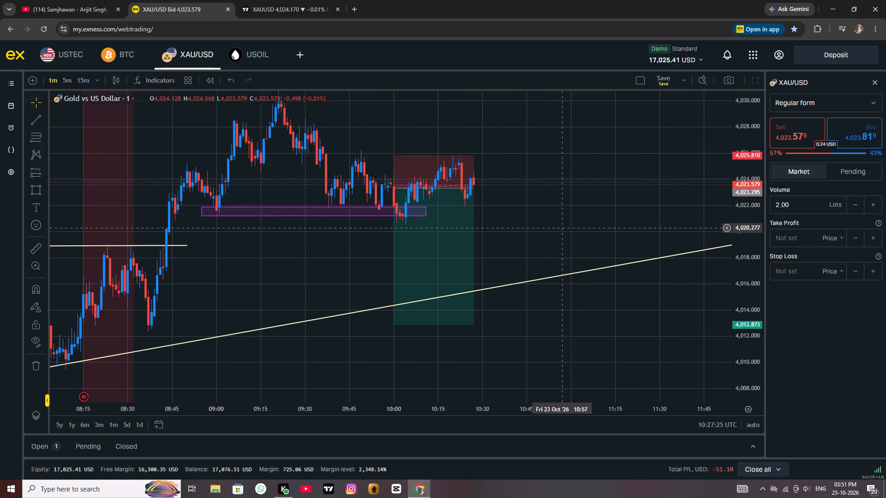
pyautogui.click(551, 228)
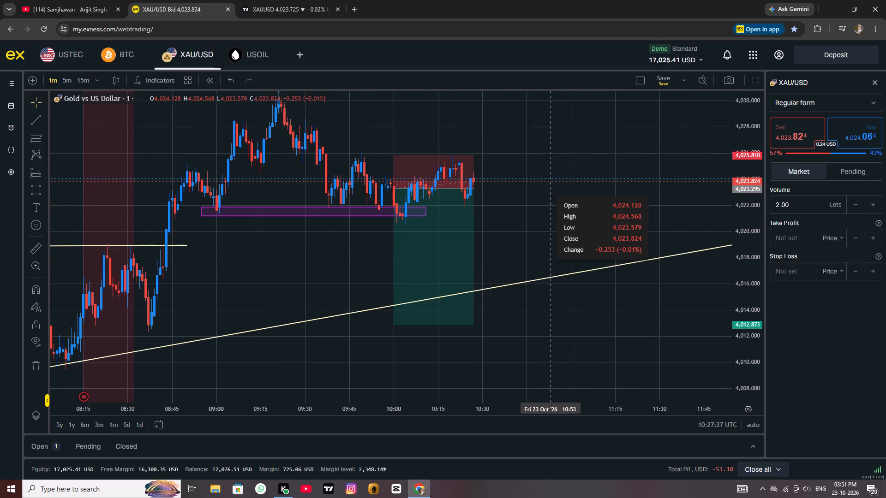
pyautogui.moveTo(551, 228); pyautogui.dragTo(437, 220)
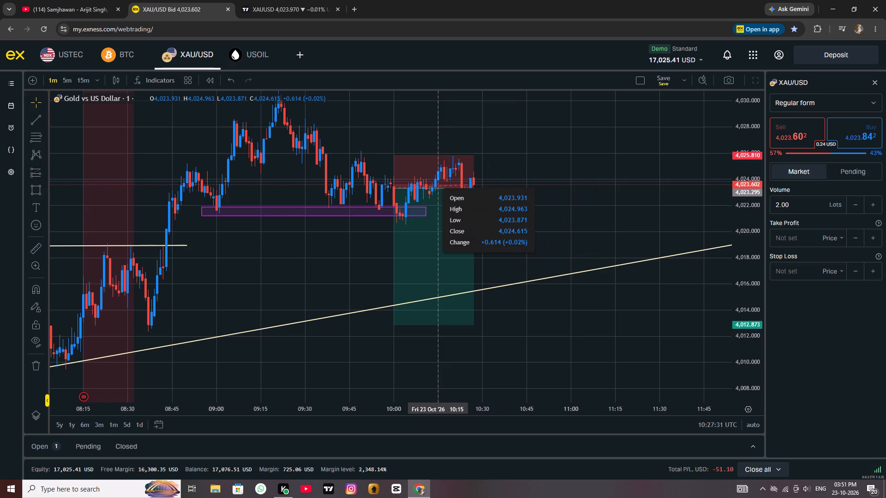
pyautogui.moveTo(437, 220); pyautogui.dragTo(587, 221)
pyautogui.click(587, 221)
# Switch to the USTEC chart and examine price action around the open 10-lot buy and its take profit and stop loss levels.
pyautogui.moveTo(130, 45); pyautogui.dragTo(120, 48)
pyautogui.click(73, 54)
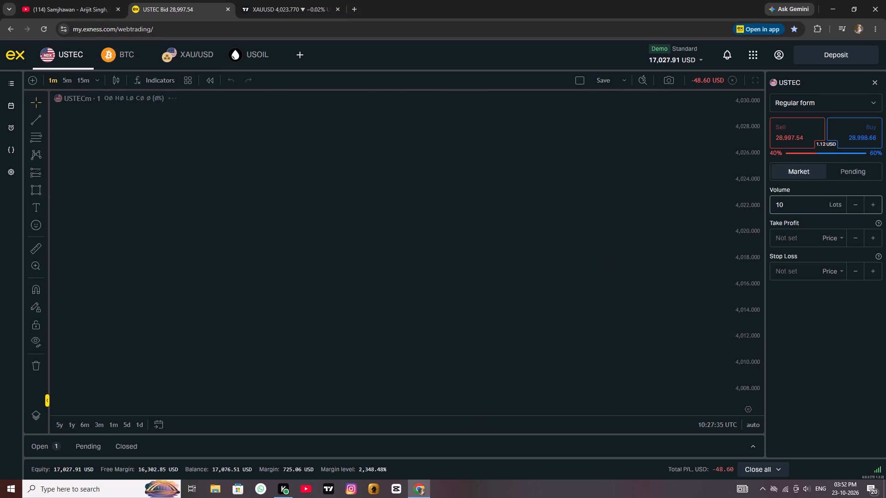
pyautogui.scroll(-1, 587, 254)
pyautogui.moveTo(584, 326); pyautogui.dragTo(453, 327)
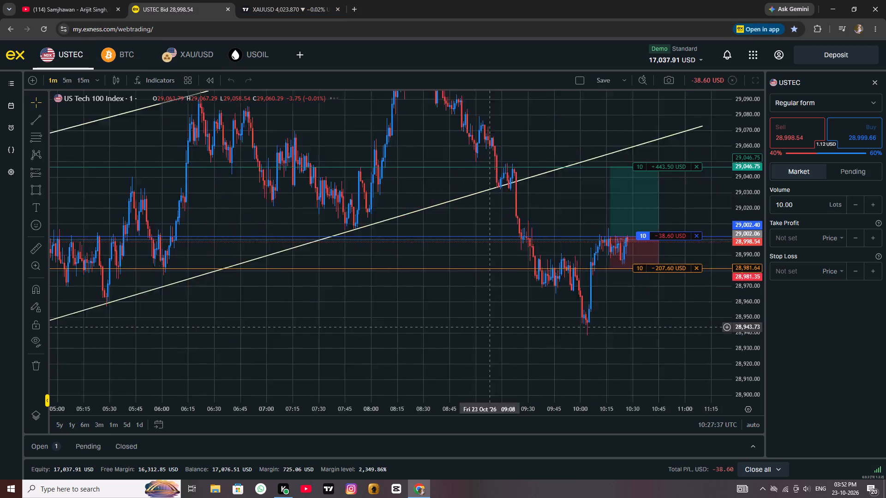
pyautogui.moveTo(453, 327); pyautogui.dragTo(316, 306)
pyautogui.scroll(4, 466, 301)
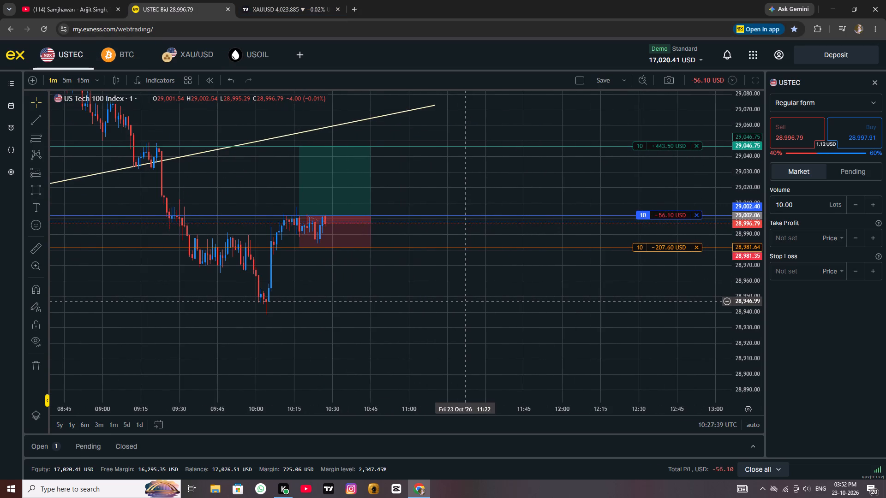
pyautogui.scroll(-2, 466, 301)
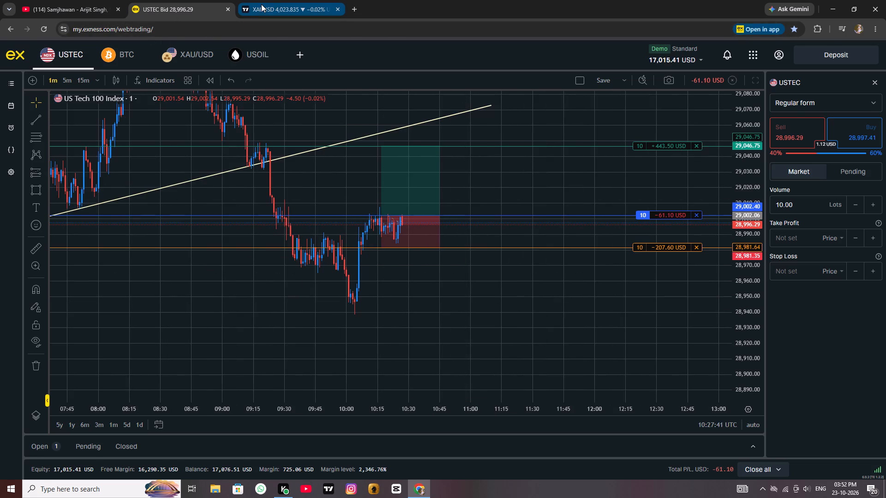
# Switch to YouTube and resume playback of the Samjhawan slowed and reverb track.
pyautogui.moveTo(261, 4); pyautogui.dragTo(256, 4)
pyautogui.click(37, 6)
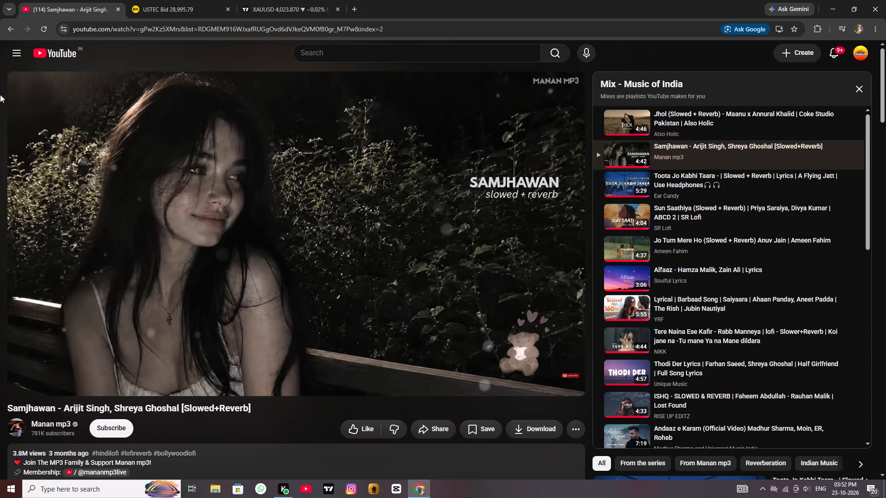
pyautogui.press('space')
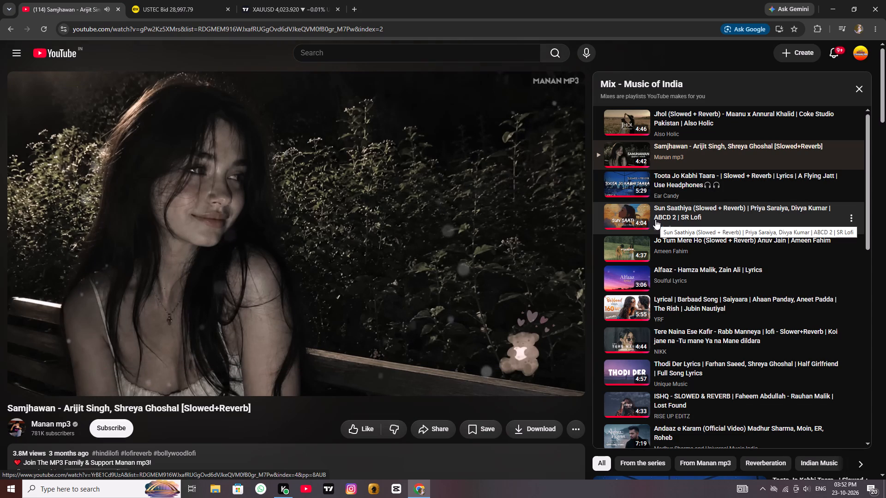
# Check the open USTEC buy in Exness, the XAUUSD chart in TradingView, and the USOIL chart.
pyautogui.click(161, 7)
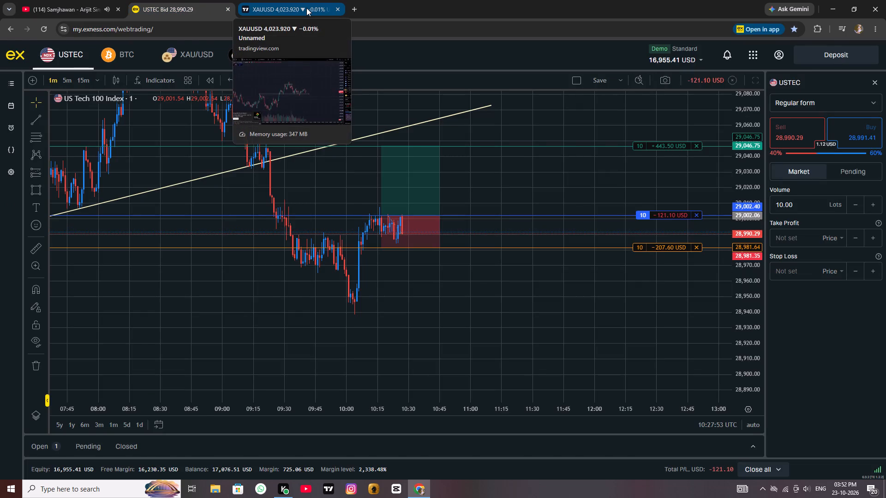
pyautogui.click(306, 8)
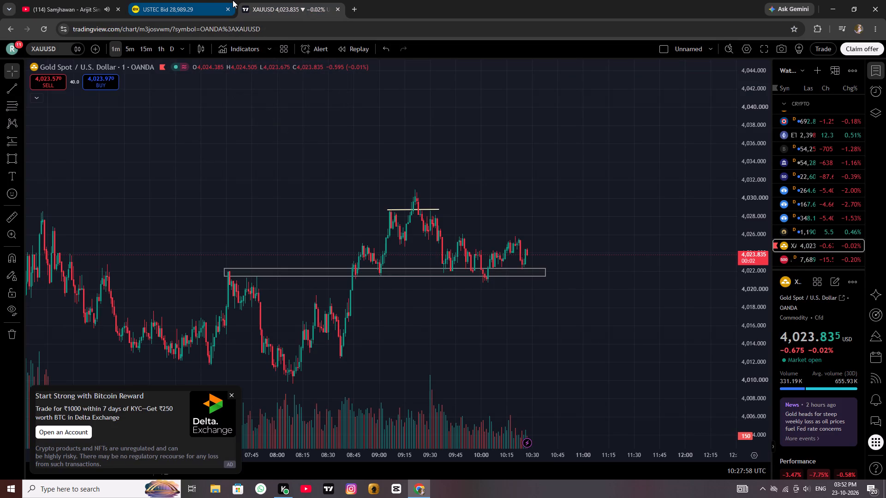
pyautogui.click(194, 2)
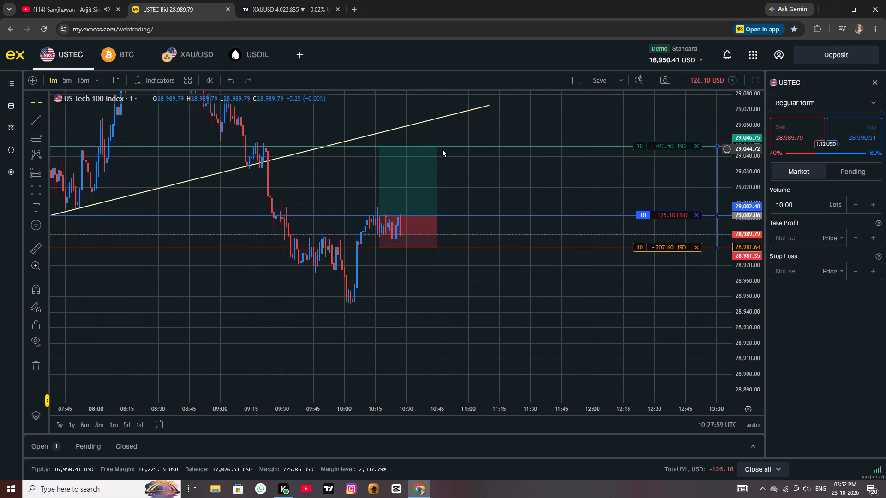
pyautogui.scroll(3, 442, 149)
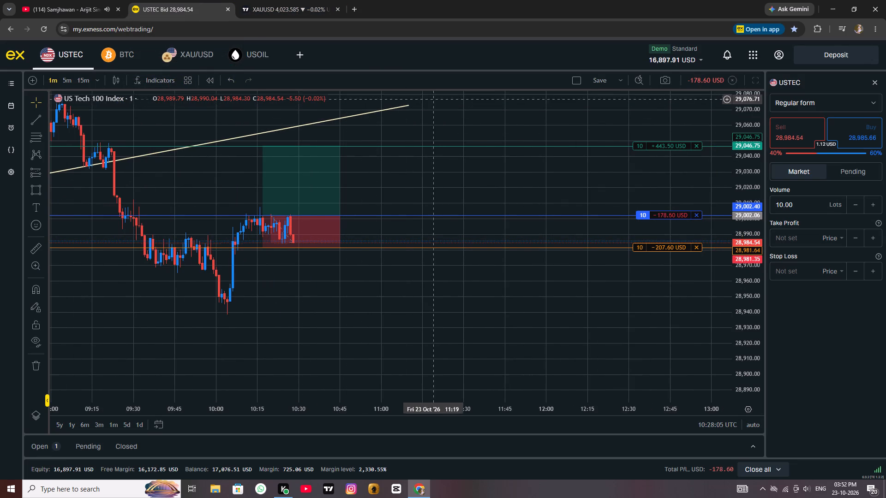
pyautogui.click(245, 56)
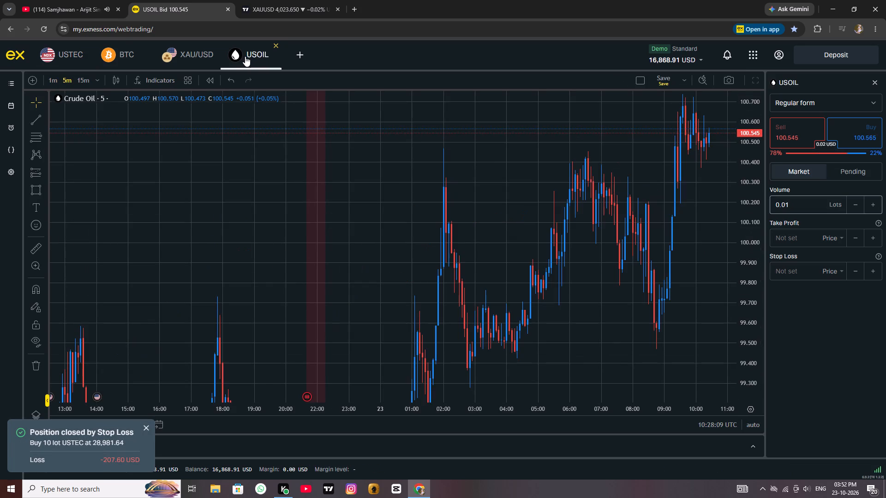
# Return to the USTEC chart and delete the long position drawing beside the latest candles.
pyautogui.click(74, 54)
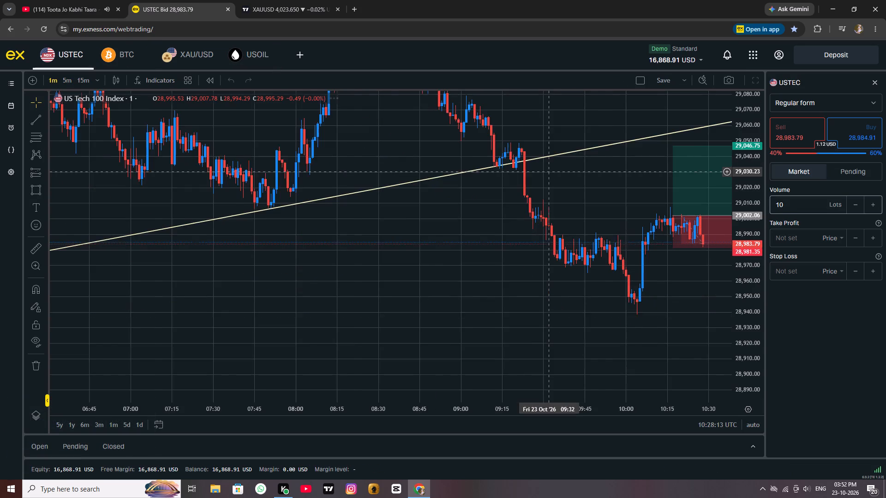
pyautogui.scroll(2, 550, 172)
pyautogui.scroll(-2, 552, 174)
pyautogui.scroll(1, 565, 175)
pyautogui.click(681, 179)
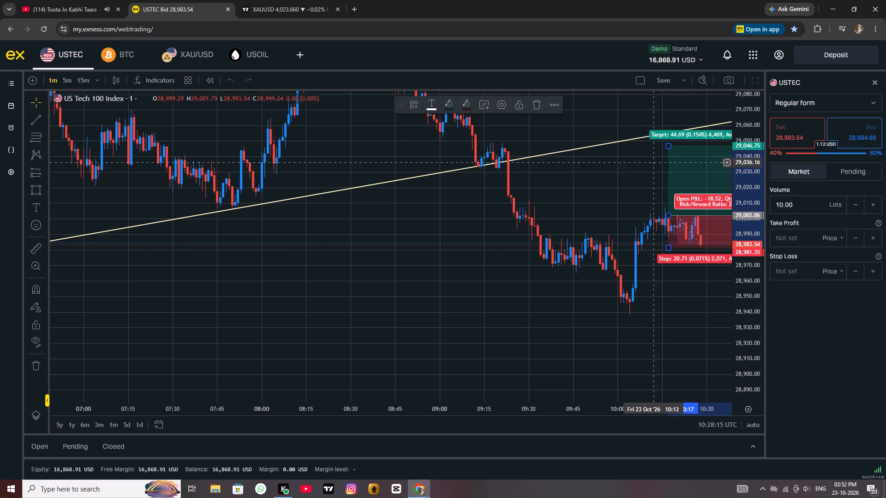
pyautogui.click(535, 107)
# Examine the recent USTEC candles below the broken trend line, and check the BTC chart.
pyautogui.moveTo(599, 177); pyautogui.dragTo(312, 164)
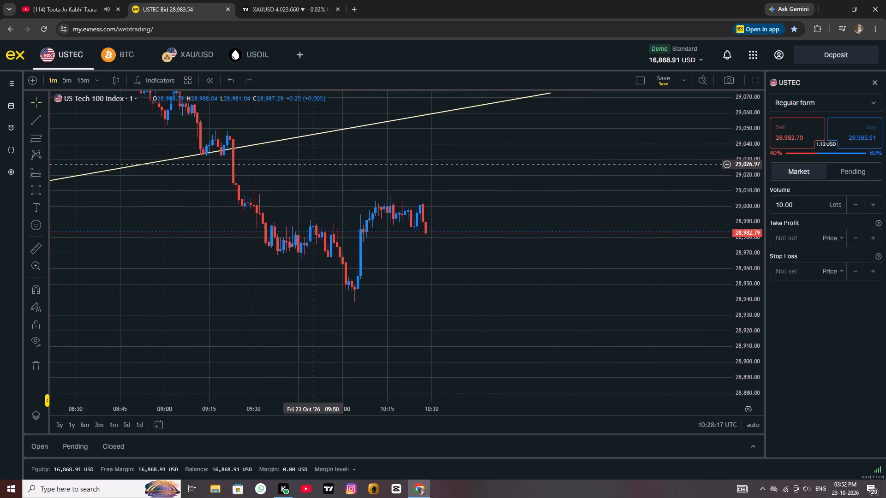
pyautogui.moveTo(312, 164); pyautogui.dragTo(306, 160)
pyautogui.scroll(3, 446, 176)
pyautogui.moveTo(428, 184); pyautogui.dragTo(572, 186)
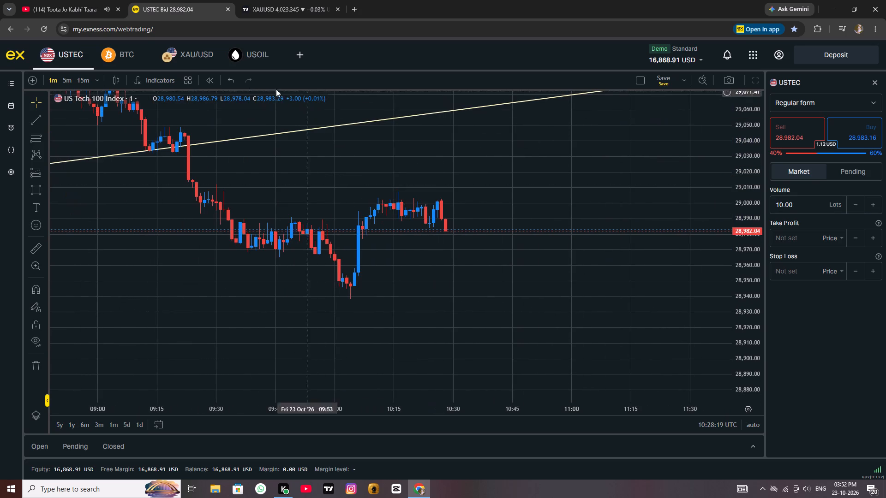
pyautogui.click(96, 52)
# Open the XAU/USD chart and examine price around the short position drawing, support zone and rising trend line.
pyautogui.click(203, 58)
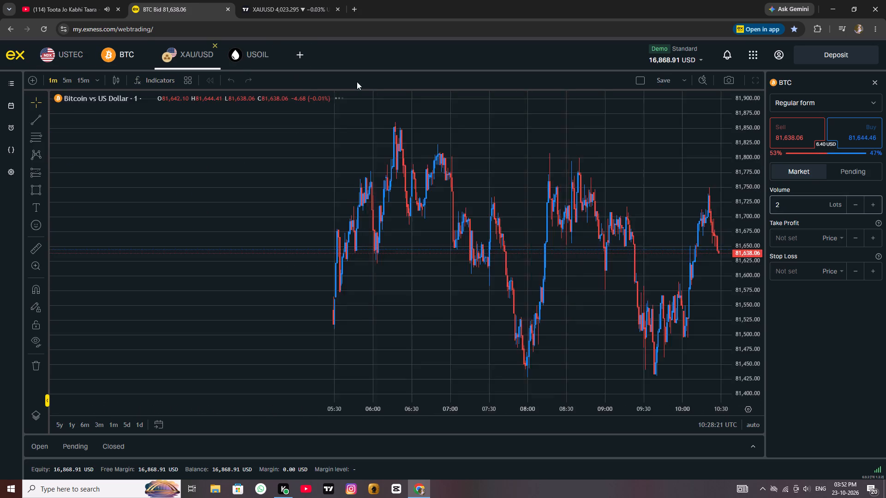
pyautogui.scroll(3, 556, 249)
pyautogui.moveTo(542, 260); pyautogui.dragTo(274, 234)
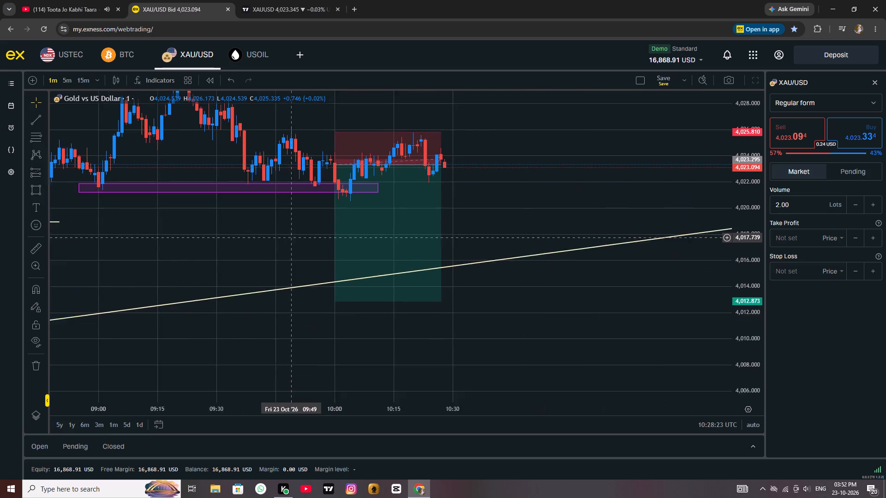
pyautogui.moveTo(274, 234); pyautogui.dragTo(261, 229)
pyautogui.scroll(-2, 526, 213)
pyautogui.moveTo(603, 213); pyautogui.dragTo(496, 215)
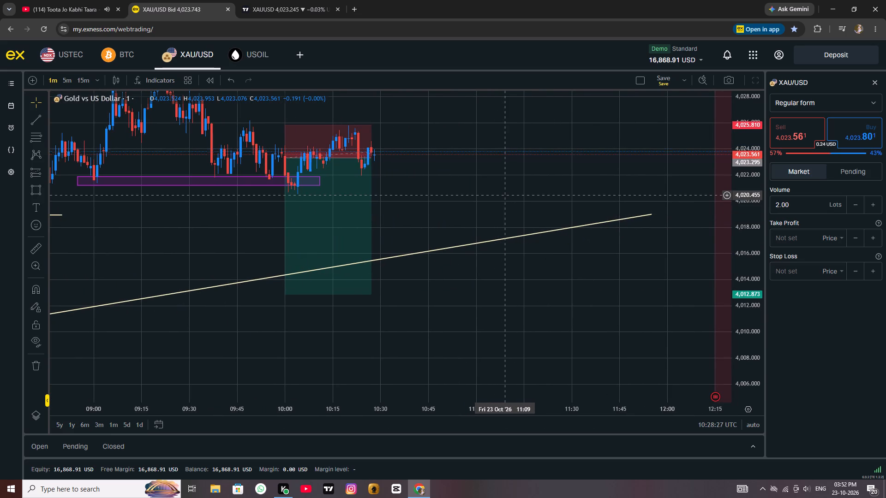
pyautogui.scroll(-3, 504, 195)
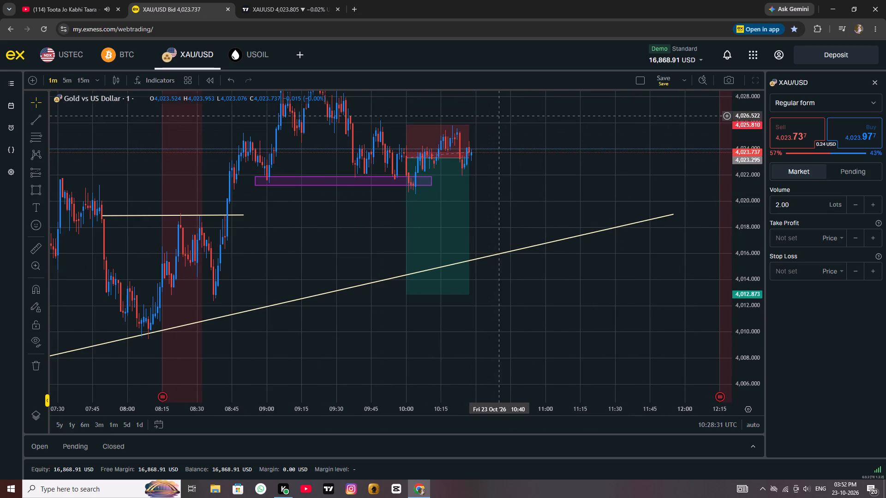
pyautogui.moveTo(546, 185); pyautogui.dragTo(497, 231)
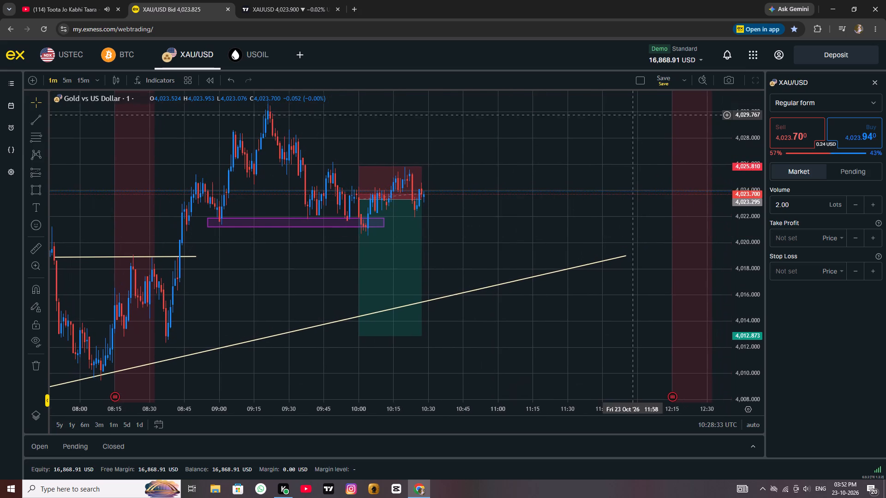
# Look over the upcoming hours and marked event periods on the XAU/USD chart, and return to the latest candles.
pyautogui.moveTo(715, 117); pyautogui.dragTo(385, 171)
pyautogui.click(433, 159)
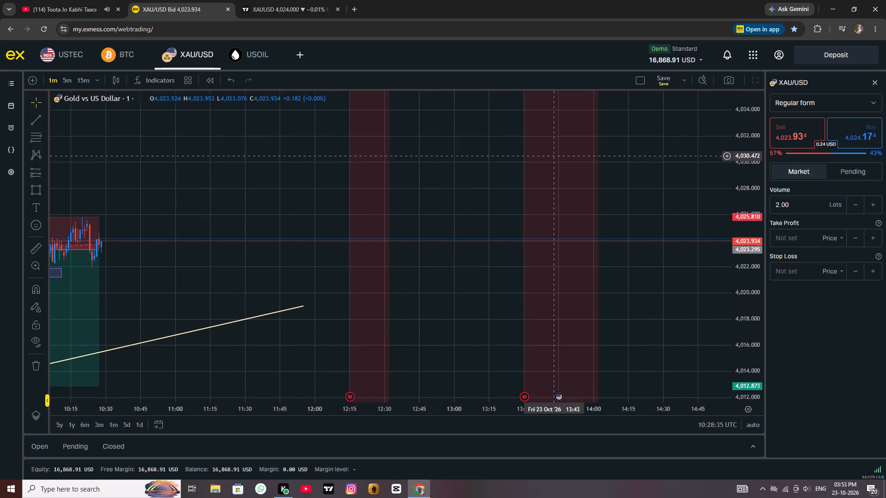
pyautogui.click(692, 157)
pyautogui.moveTo(585, 163); pyautogui.dragTo(464, 143)
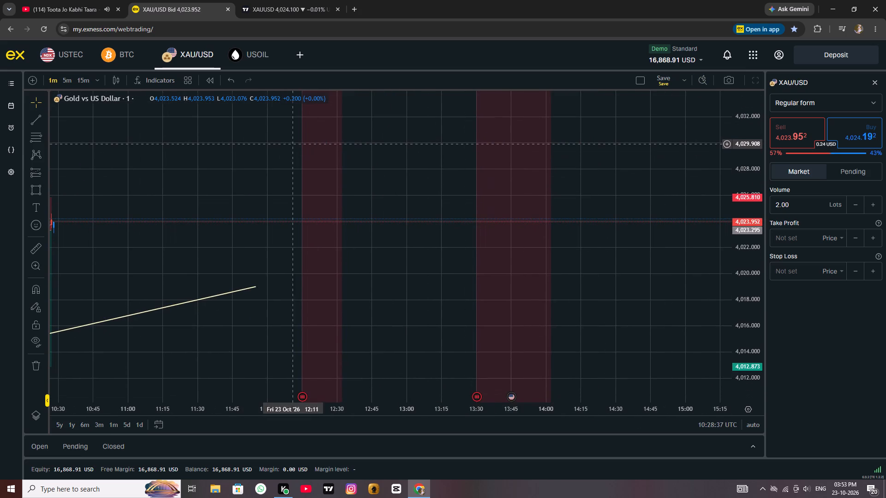
pyautogui.moveTo(292, 144); pyautogui.dragTo(749, 132)
pyautogui.moveTo(673, 176); pyautogui.dragTo(609, 107)
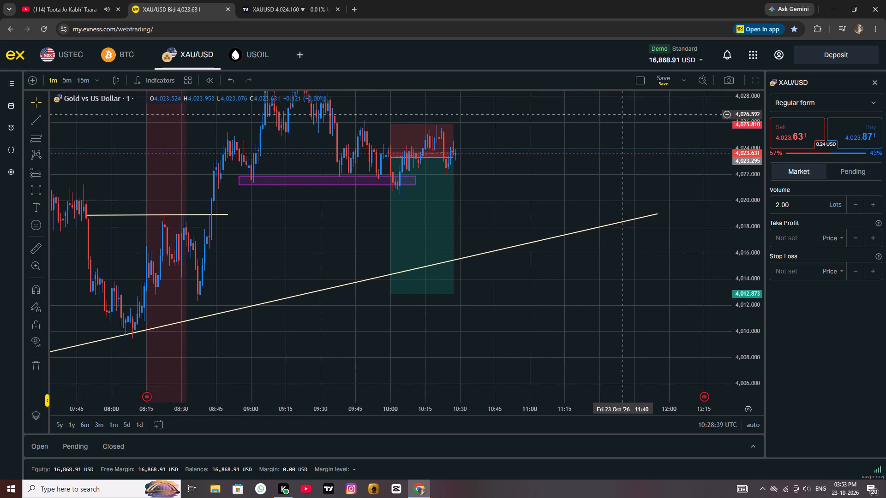
pyautogui.moveTo(609, 107); pyautogui.dragTo(601, 103)
# Examine the earlier XAU/USD price history of the day, including the purple zone near 4,015.
pyautogui.scroll(-4, 601, 103)
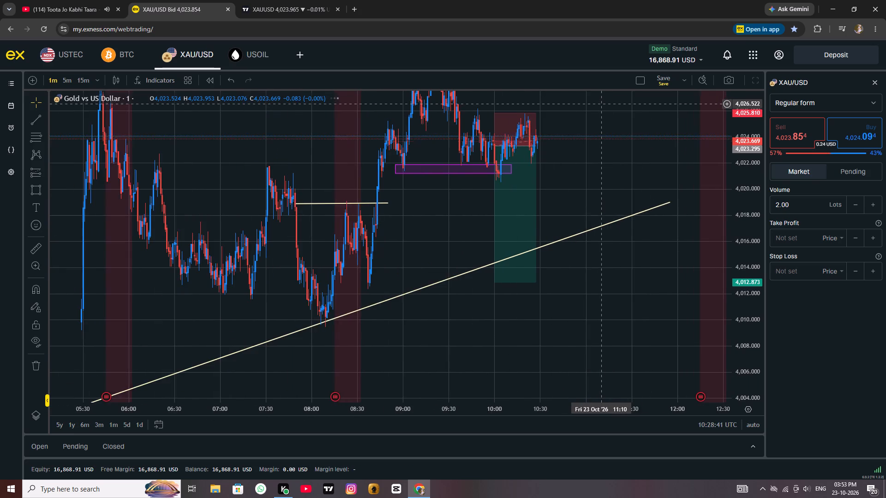
pyautogui.scroll(-5, 601, 105)
pyautogui.moveTo(211, 206); pyautogui.dragTo(449, 190)
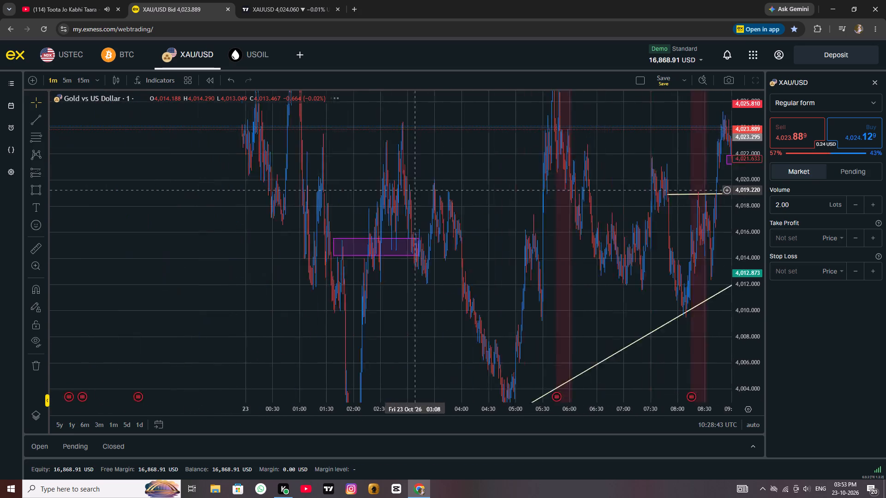
pyautogui.moveTo(449, 190); pyautogui.dragTo(468, 190)
pyautogui.scroll(6, 469, 189)
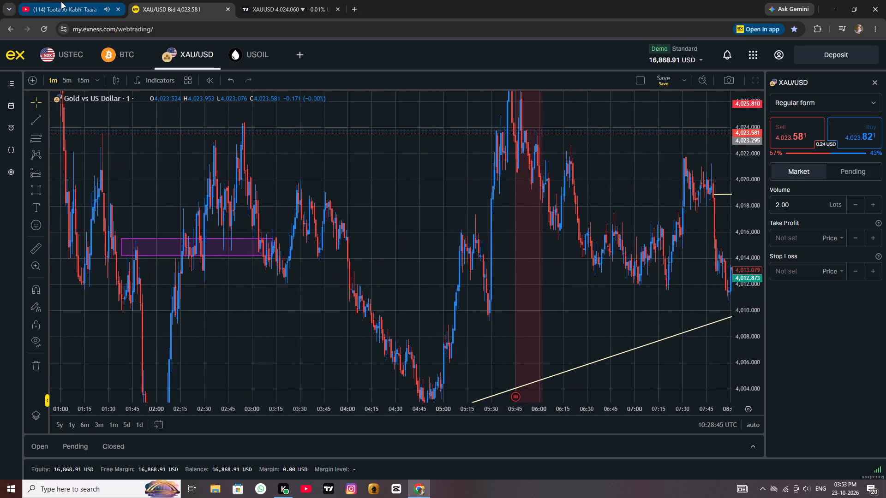
# Restore the maximized browser window to its smaller size.
pyautogui.click(853, 6)
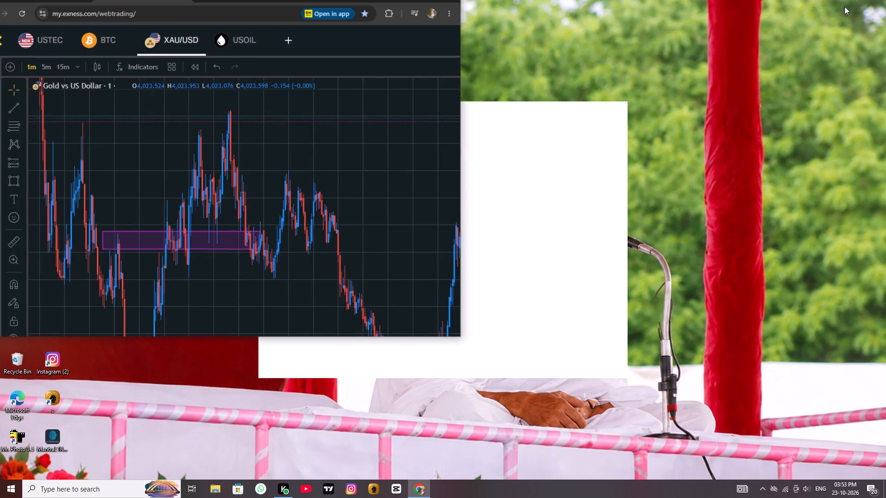
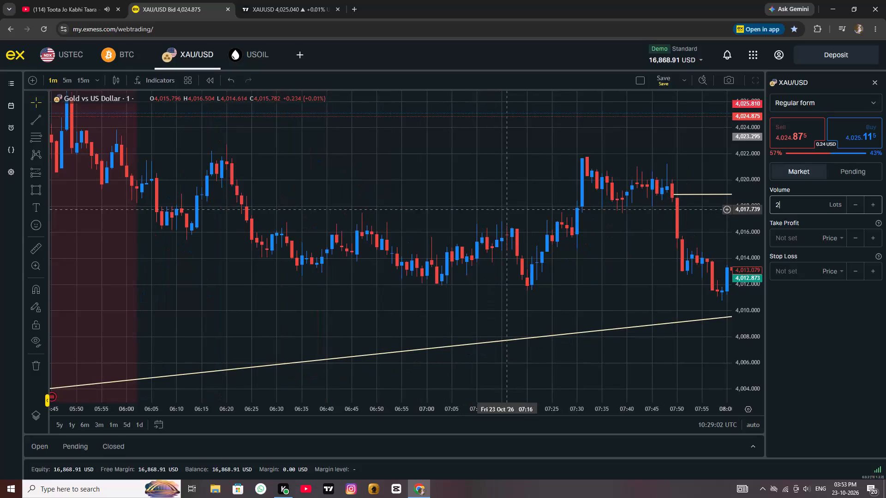
# Return to the latest XAU/USD candles and examine price around the short position drawing, purple zone and rising trend line.
pyautogui.moveTo(599, 235); pyautogui.dragTo(94, 248)
pyautogui.moveTo(507, 238); pyautogui.dragTo(327, 304)
pyautogui.moveTo(665, 313); pyautogui.dragTo(337, 294)
pyautogui.scroll(-3, 544, 275)
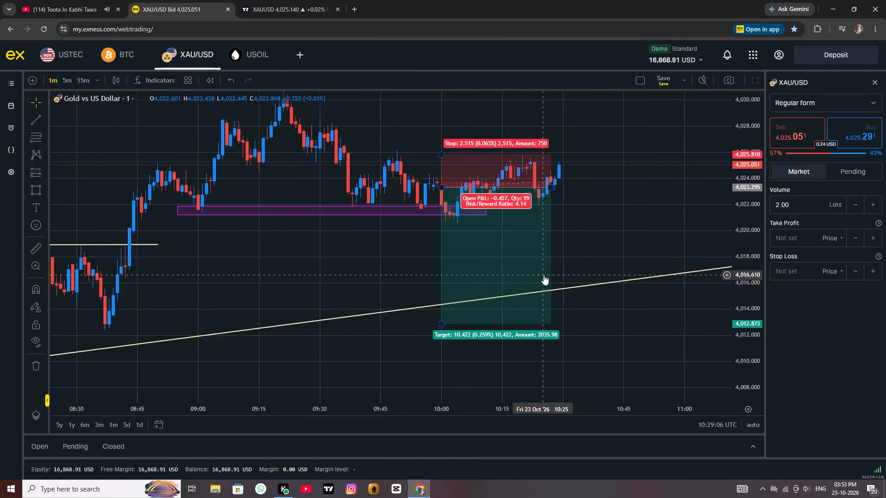
pyautogui.scroll(-1, 544, 275)
pyautogui.moveTo(651, 246); pyautogui.dragTo(348, 300)
pyautogui.scroll(-4, 348, 299)
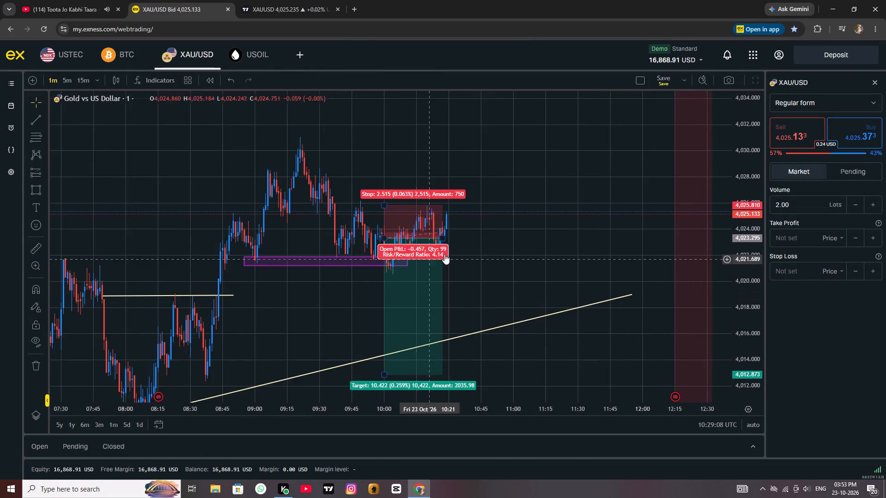
pyautogui.scroll(4, 510, 269)
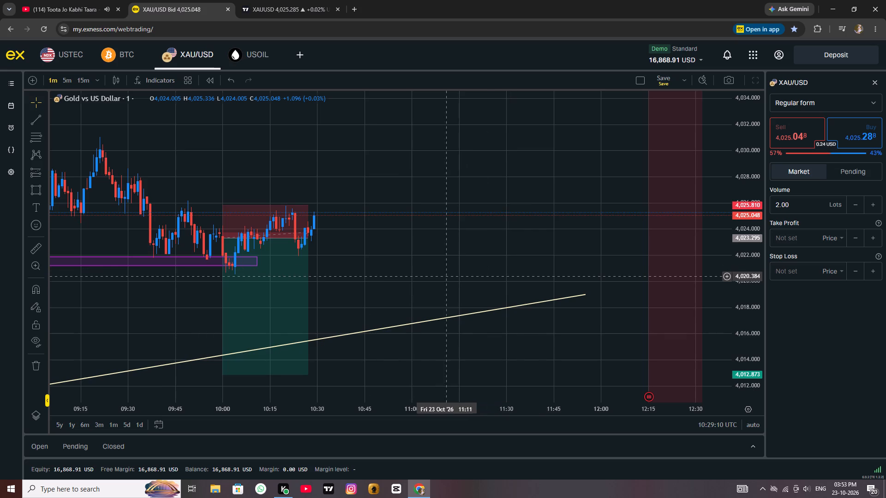
pyautogui.scroll(-1, 234, 277)
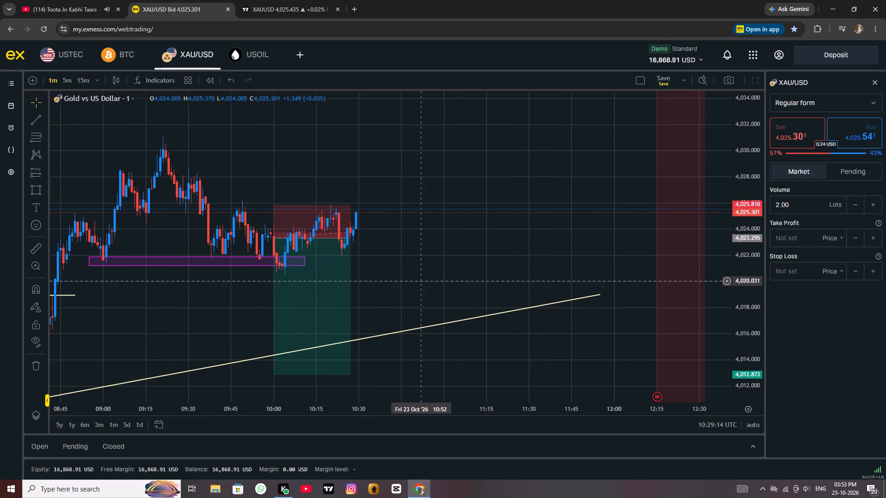
pyautogui.scroll(-1, 422, 280)
pyautogui.scroll(4, 422, 280)
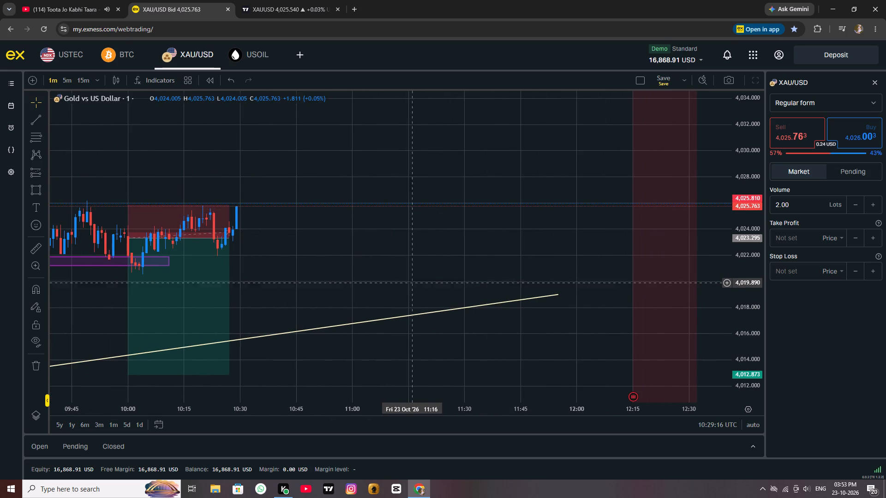
pyautogui.moveTo(373, 283); pyautogui.dragTo(651, 257)
pyautogui.scroll(-1, 643, 254)
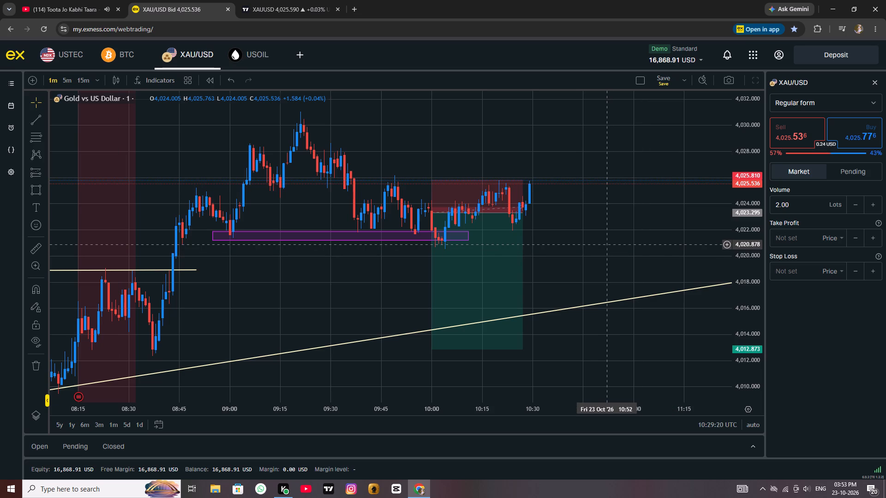
# Prepare a XAU/USD market buy order and set its take profit level on the chart to 4031.073.
pyautogui.click(844, 135)
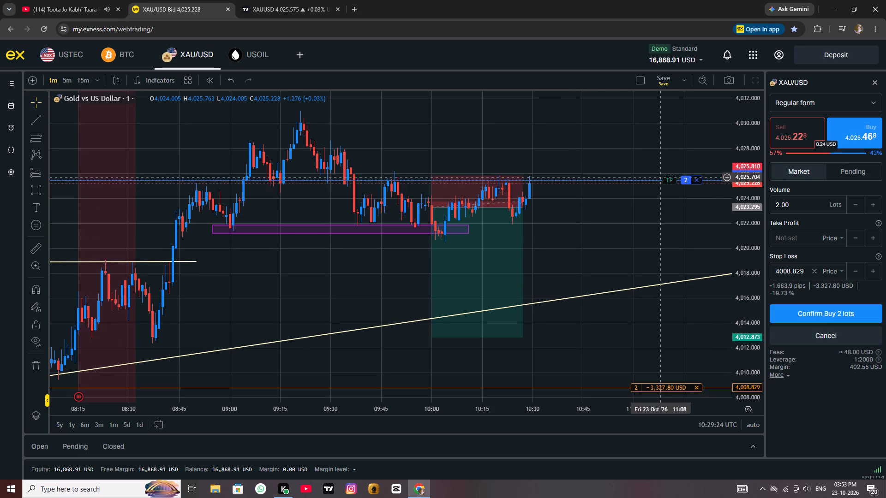
pyautogui.moveTo(670, 179); pyautogui.dragTo(666, 111)
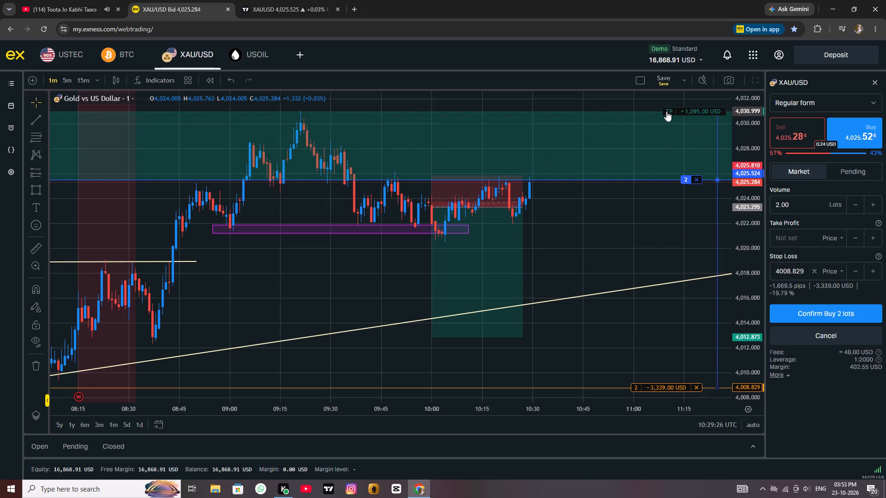
pyautogui.moveTo(666, 111); pyautogui.dragTo(667, 110)
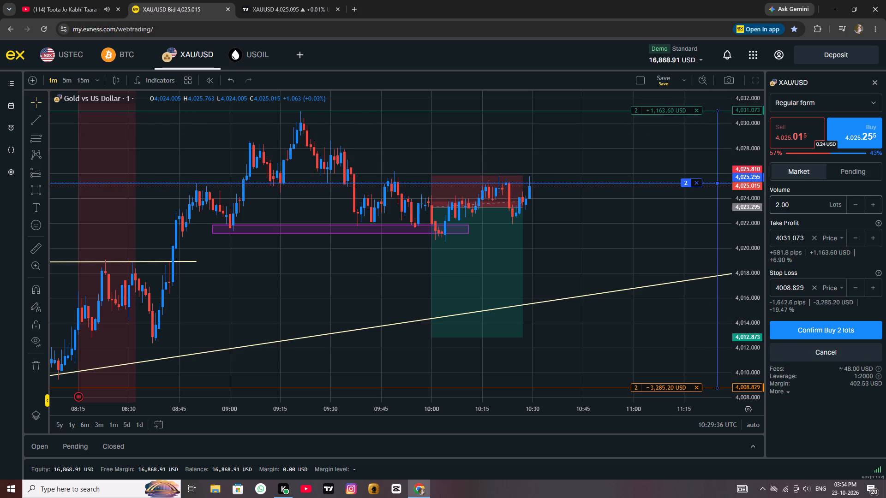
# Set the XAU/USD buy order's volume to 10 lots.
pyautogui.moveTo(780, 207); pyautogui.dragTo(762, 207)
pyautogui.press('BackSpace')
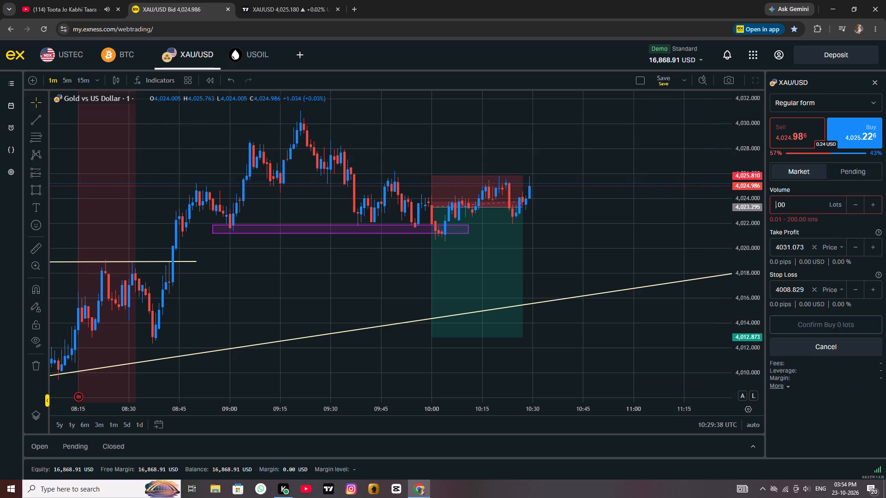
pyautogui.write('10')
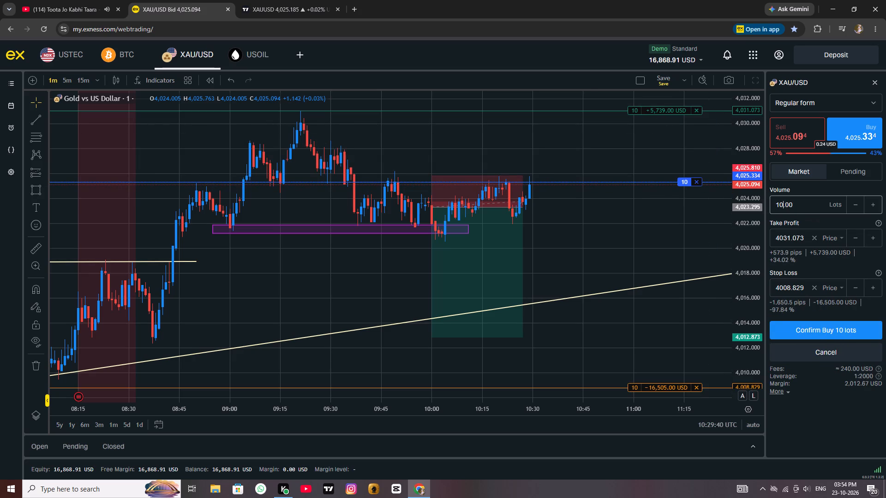
# Raise the buy order's stop loss level on the chart to 4021.965, near the top of the purple zone.
pyautogui.moveTo(668, 387); pyautogui.dragTo(655, 322)
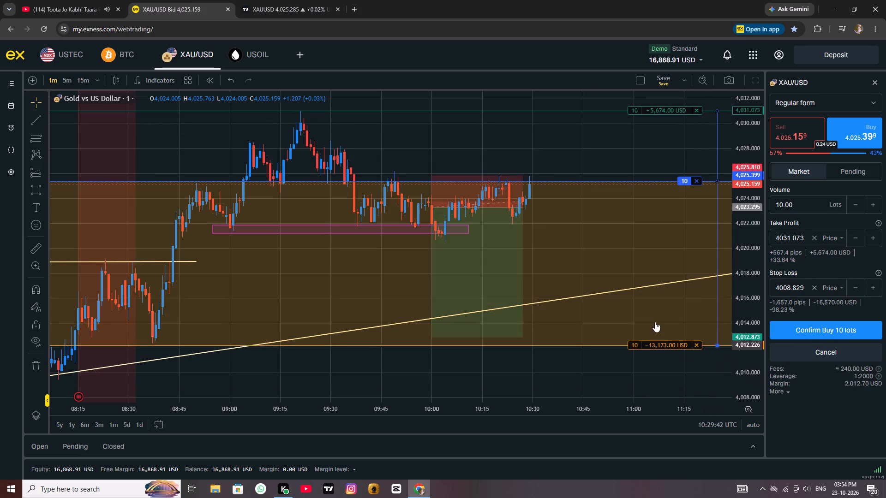
pyautogui.moveTo(655, 322); pyautogui.dragTo(669, 235)
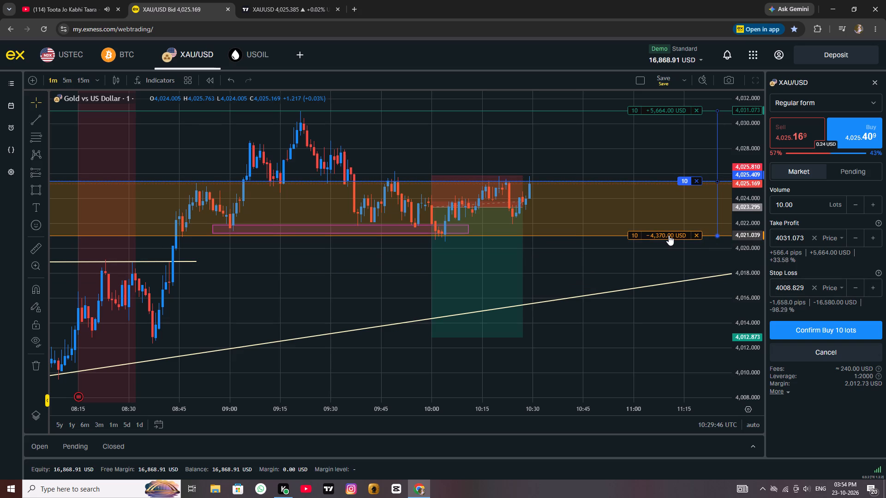
pyautogui.moveTo(669, 235); pyautogui.dragTo(675, 223)
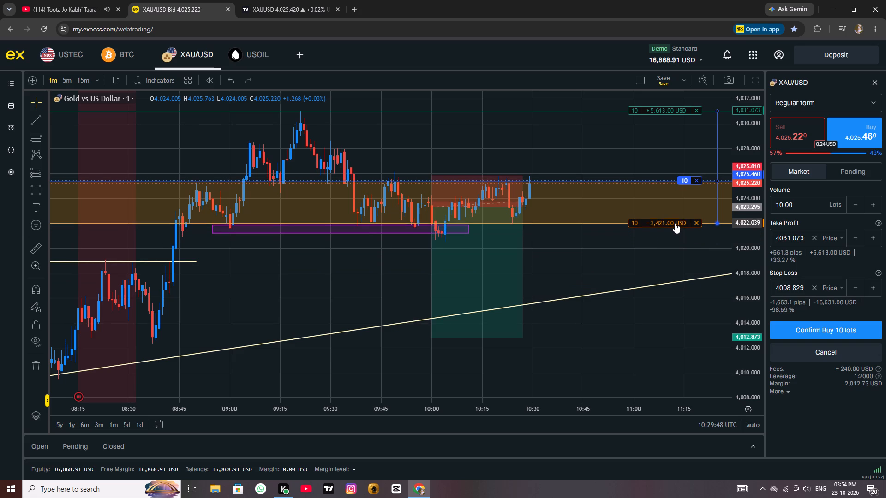
pyautogui.moveTo(675, 223); pyautogui.dragTo(676, 224)
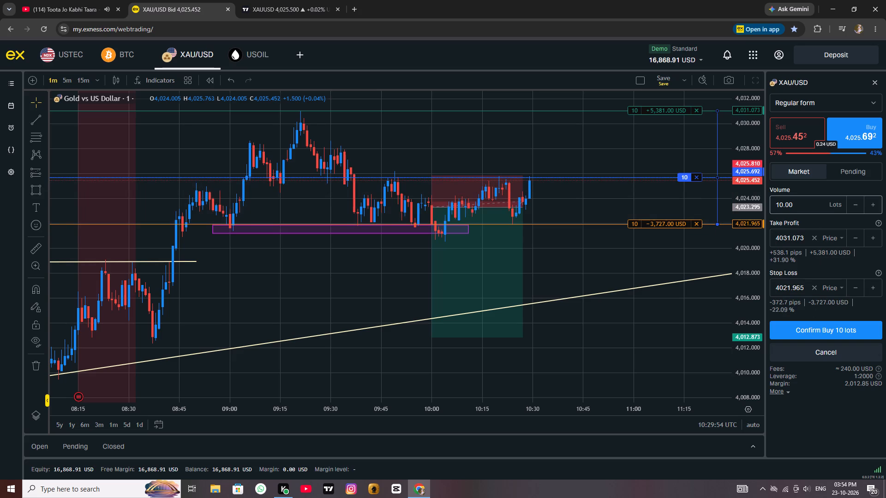
# Set the XAU/USD buy order's volume to 20 lots.
pyautogui.moveTo(801, 204); pyautogui.dragTo(762, 210)
pyautogui.press('BackSpace')
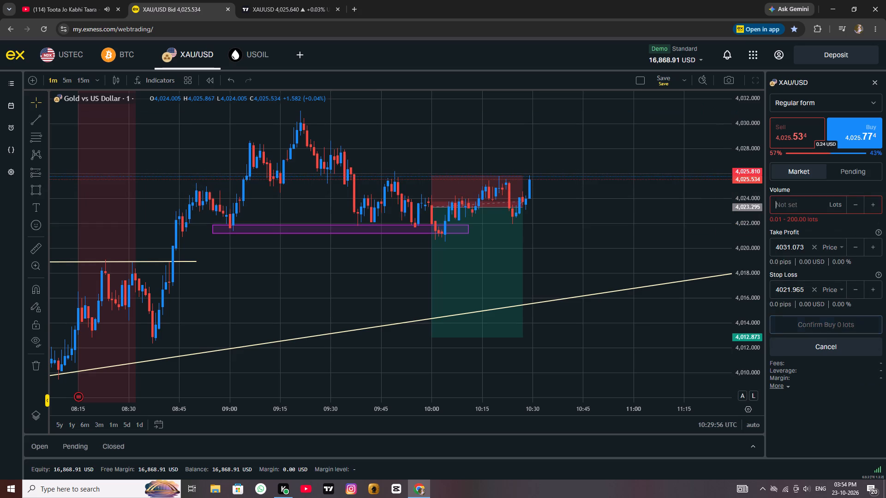
pyautogui.write('20')
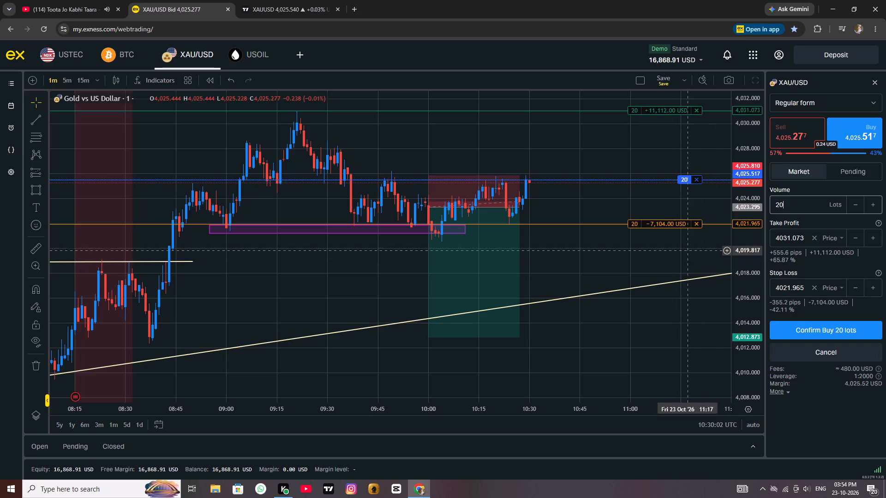
# Examine the XAU/USD candles against the draft buy order's entry, take profit and stop loss levels.
pyautogui.scroll(2, 568, 217)
pyautogui.scroll(-3, 568, 217)
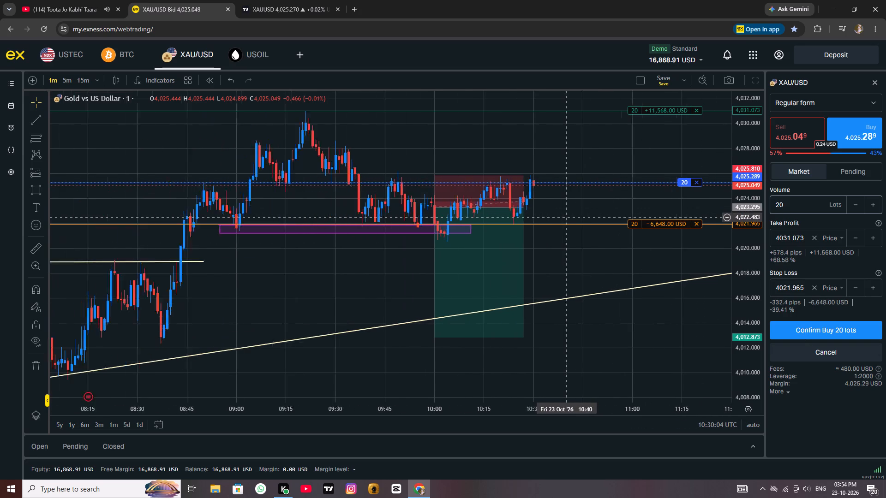
pyautogui.moveTo(577, 266); pyautogui.dragTo(639, 329)
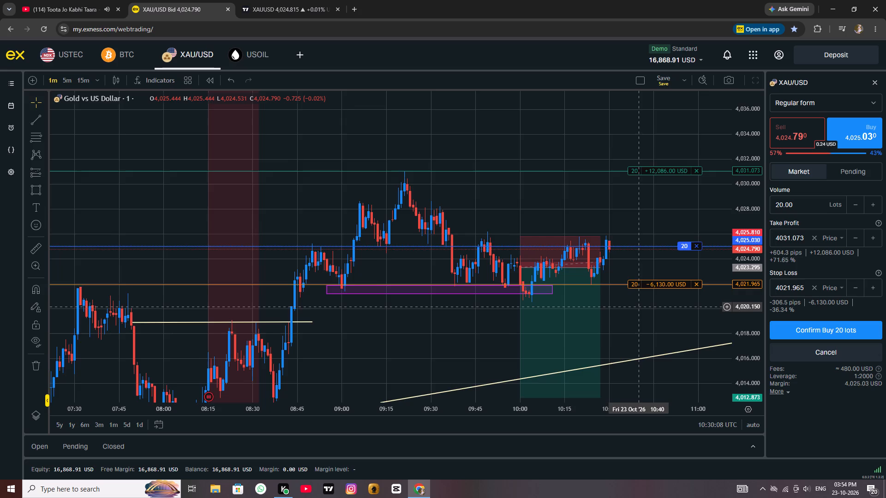
pyautogui.moveTo(639, 307); pyautogui.dragTo(492, 281)
pyautogui.click(490, 281)
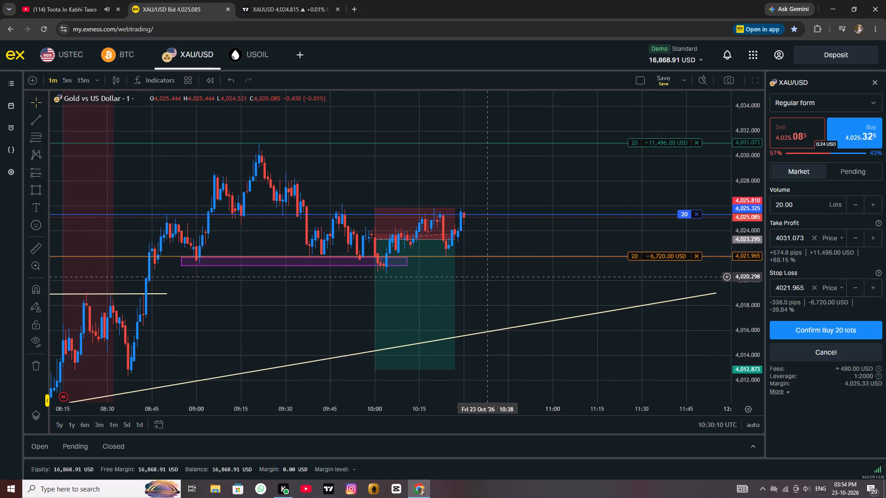
pyautogui.scroll(2, 486, 277)
pyautogui.scroll(-1, 486, 277)
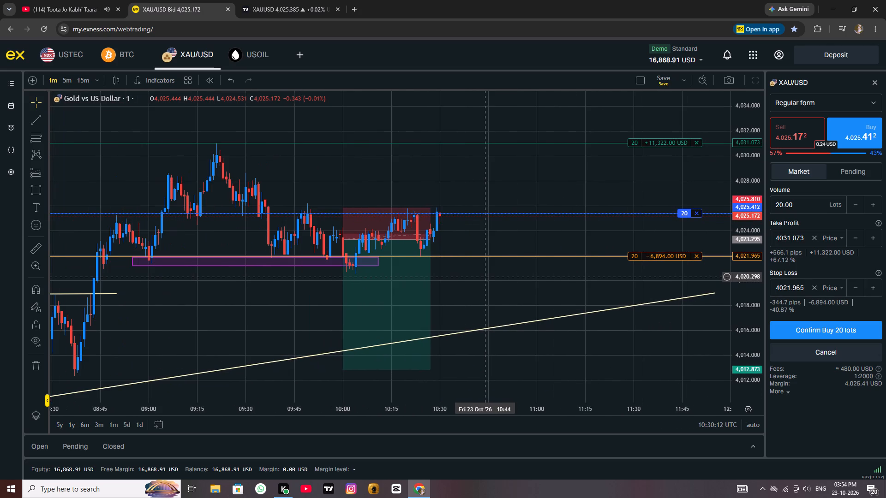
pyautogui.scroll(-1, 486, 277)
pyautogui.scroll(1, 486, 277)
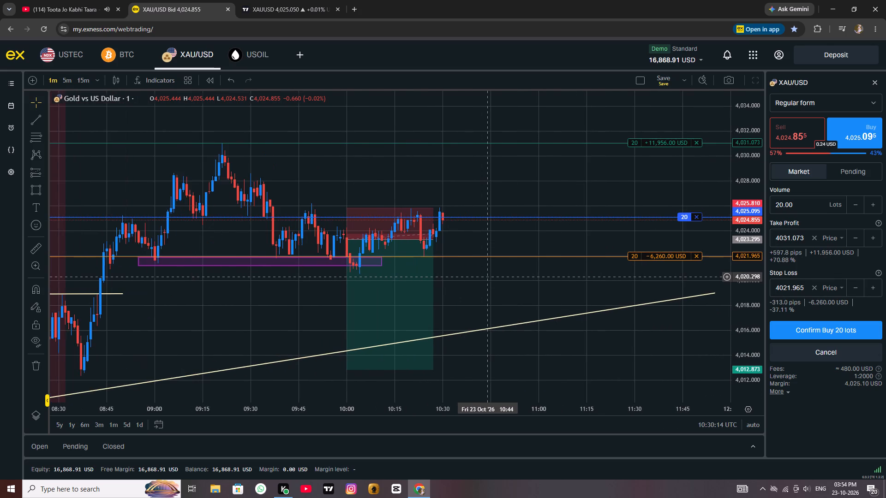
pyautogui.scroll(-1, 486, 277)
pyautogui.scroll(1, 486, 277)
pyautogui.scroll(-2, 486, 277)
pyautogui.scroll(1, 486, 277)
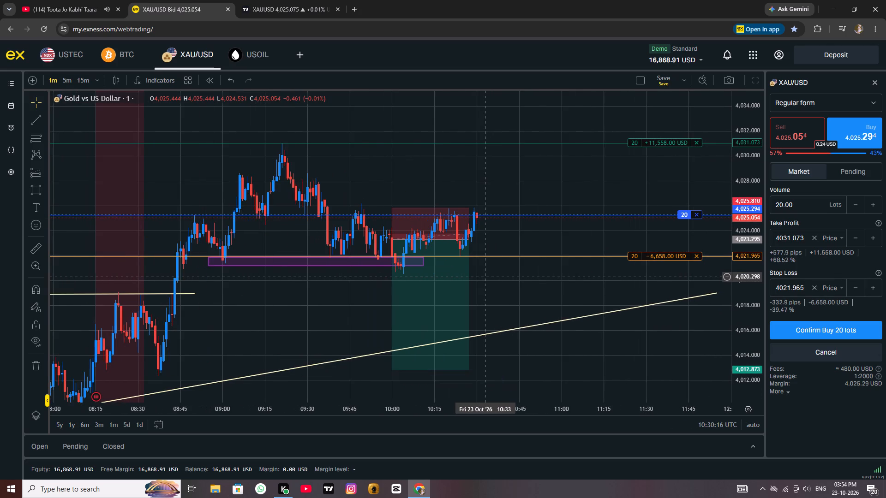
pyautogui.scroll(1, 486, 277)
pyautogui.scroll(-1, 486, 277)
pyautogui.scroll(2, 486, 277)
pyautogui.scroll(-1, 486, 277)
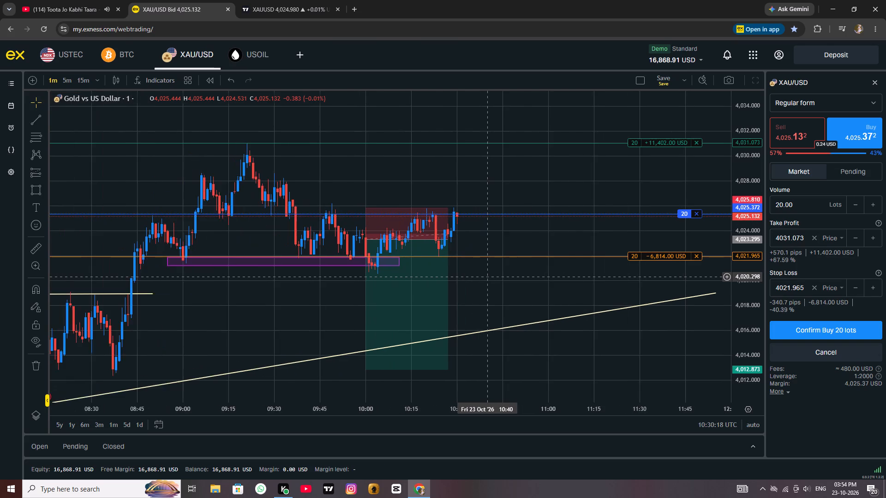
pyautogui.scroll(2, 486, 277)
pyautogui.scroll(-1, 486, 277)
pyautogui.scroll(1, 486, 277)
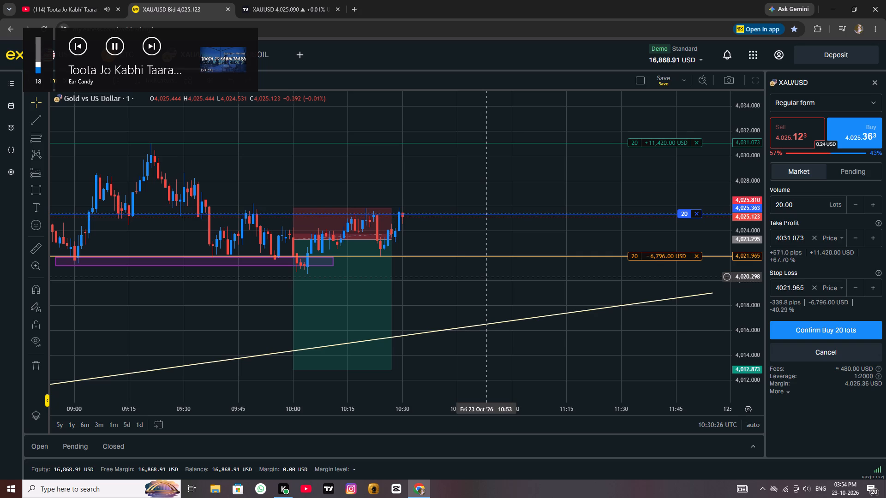
# Check the song playing on the YouTube page and return to the XAU/USD trading chart.
pyautogui.click(45, 0)
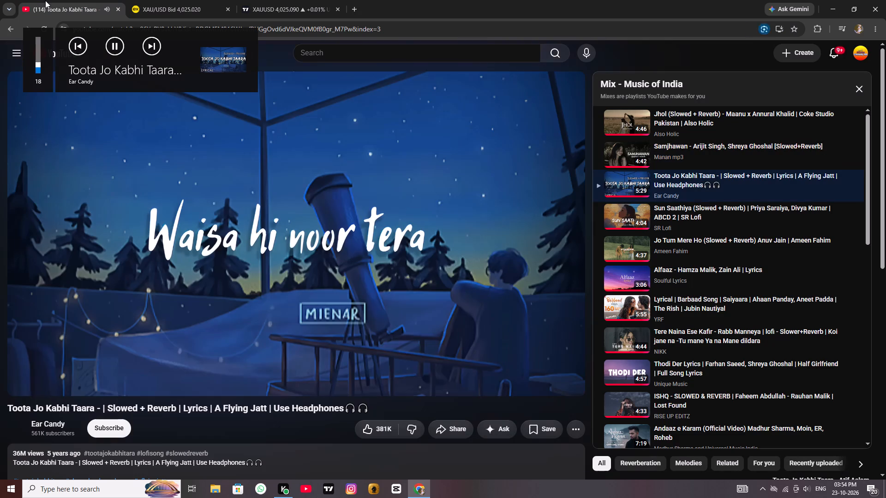
pyautogui.click(180, 11)
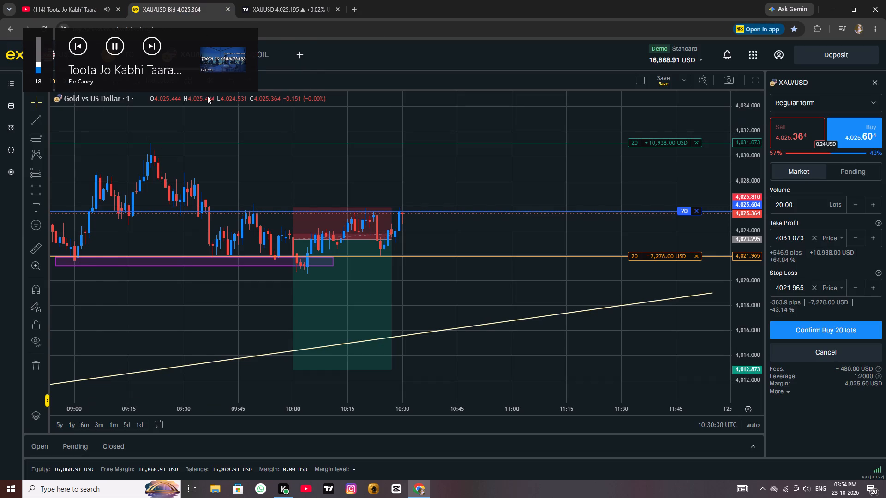
pyautogui.click(344, 51)
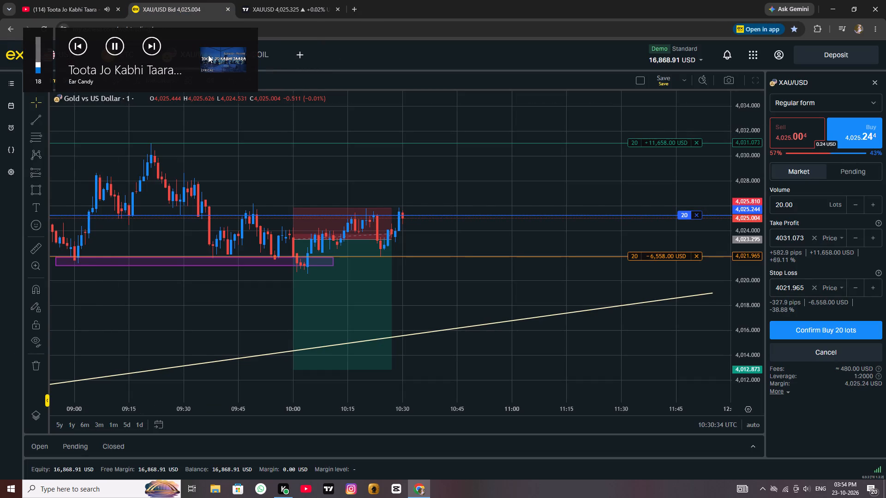
pyautogui.moveTo(216, 65); pyautogui.dragTo(167, 120)
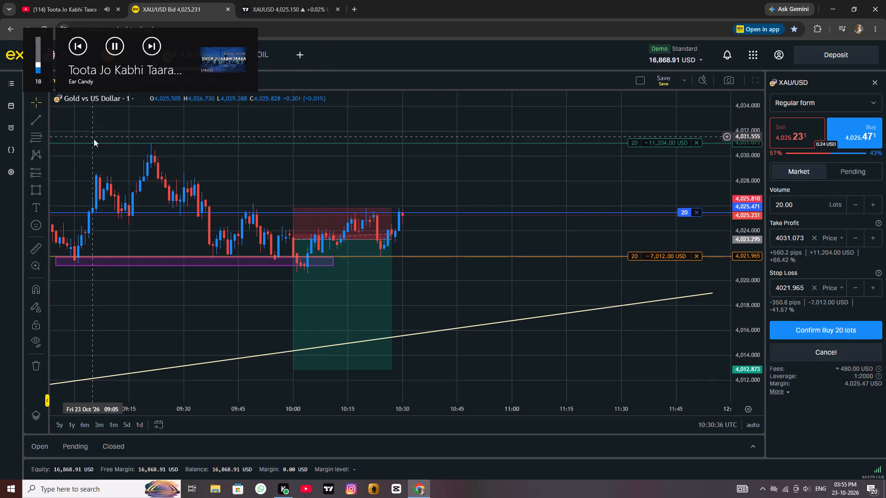
# Examine the recent XAU/USD price movement around the unconfirmed buy order and the short position drawing.
pyautogui.moveTo(355, 151); pyautogui.dragTo(294, 193)
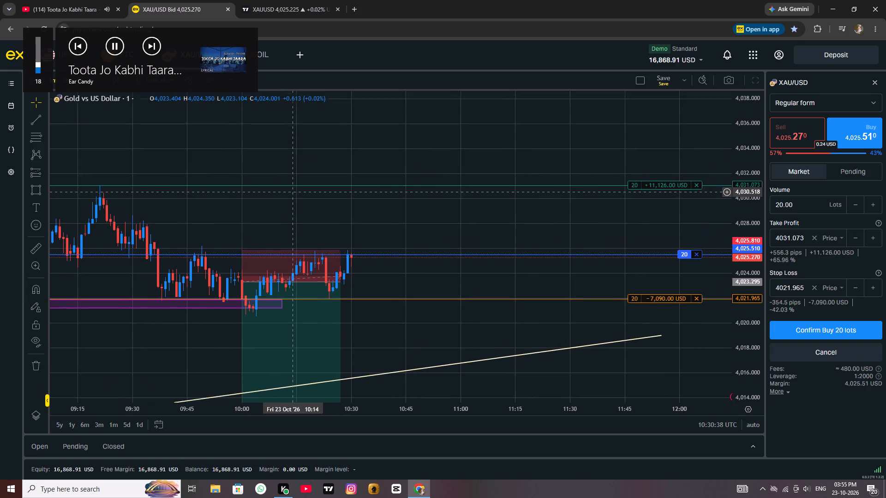
pyautogui.moveTo(294, 193); pyautogui.dragTo(384, 151)
pyautogui.moveTo(595, 166); pyautogui.dragTo(408, 166)
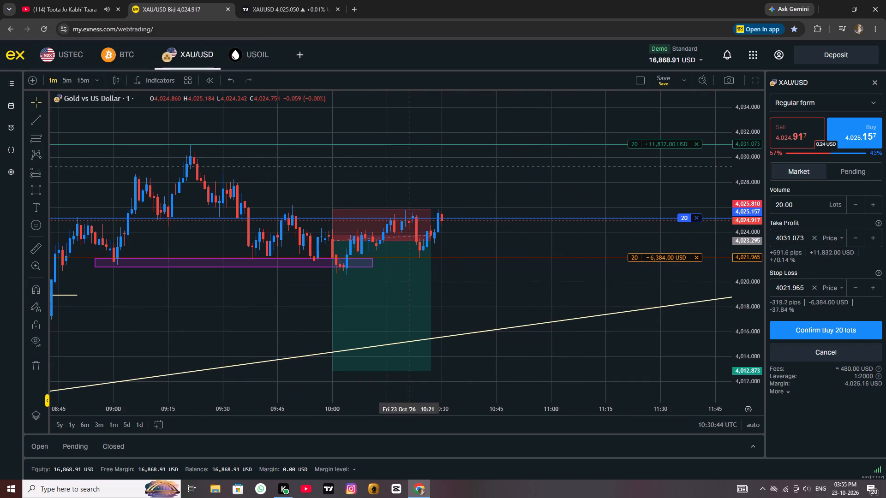
pyautogui.moveTo(404, 166); pyautogui.dragTo(533, 175)
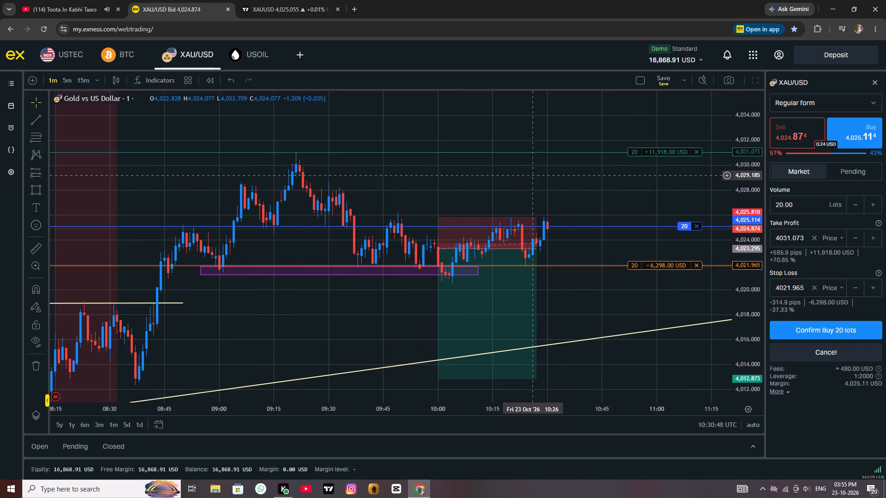
pyautogui.click(681, 81)
pyautogui.click(681, 81)
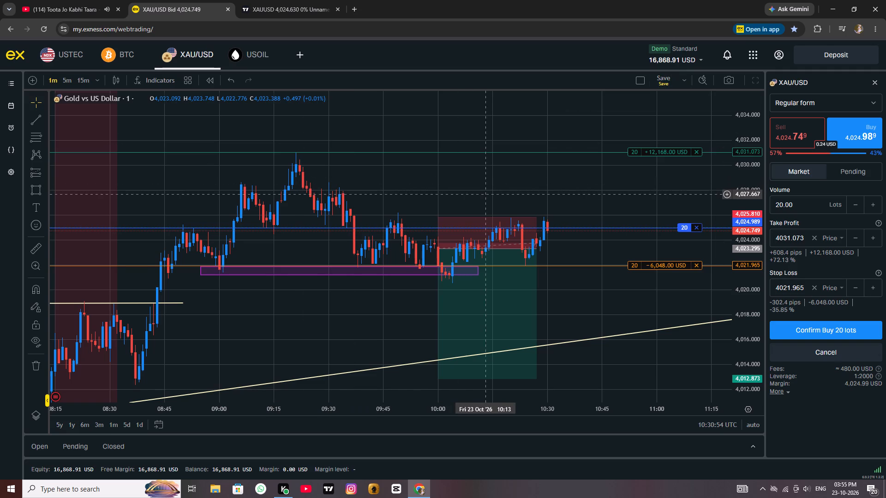
pyautogui.moveTo(485, 194); pyautogui.dragTo(470, 195)
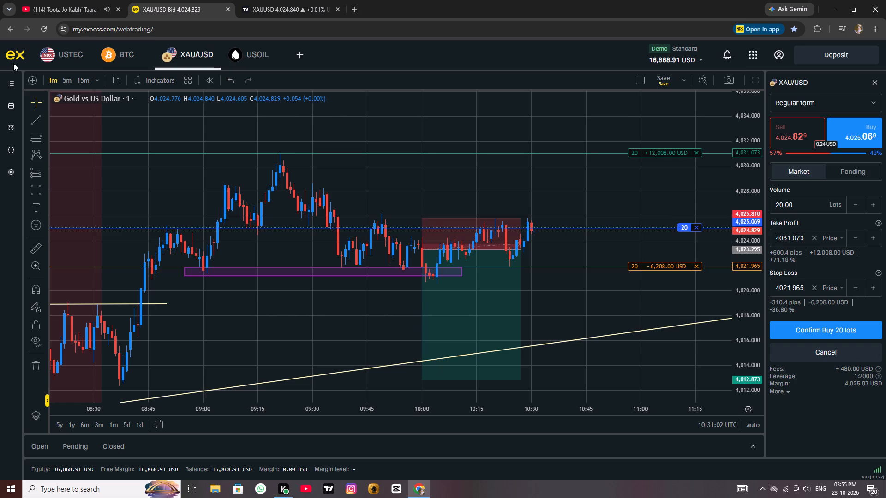
# Examine the recent USTEC price movement against the rising trendlines on the one-minute chart.
pyautogui.click(74, 53)
pyautogui.scroll(2, 597, 247)
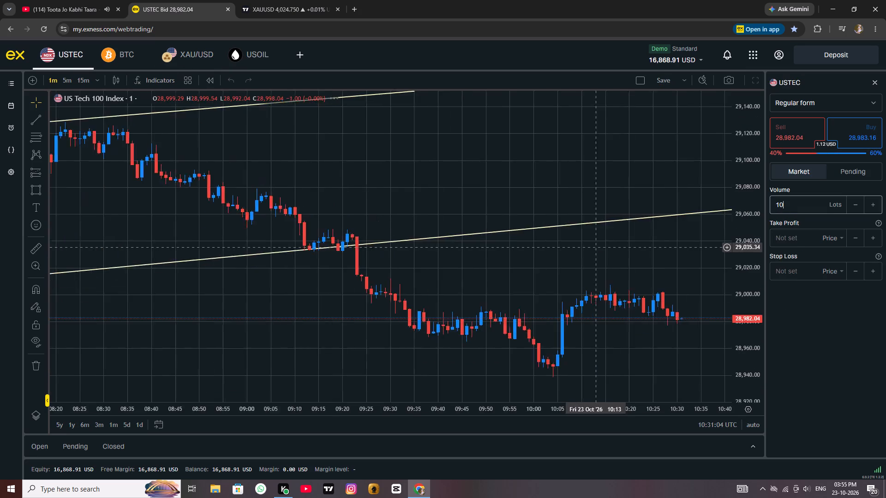
pyautogui.scroll(1, 597, 247)
pyautogui.scroll(-7, 596, 244)
pyautogui.scroll(-4, 661, 273)
pyautogui.moveTo(693, 296); pyautogui.dragTo(641, 296)
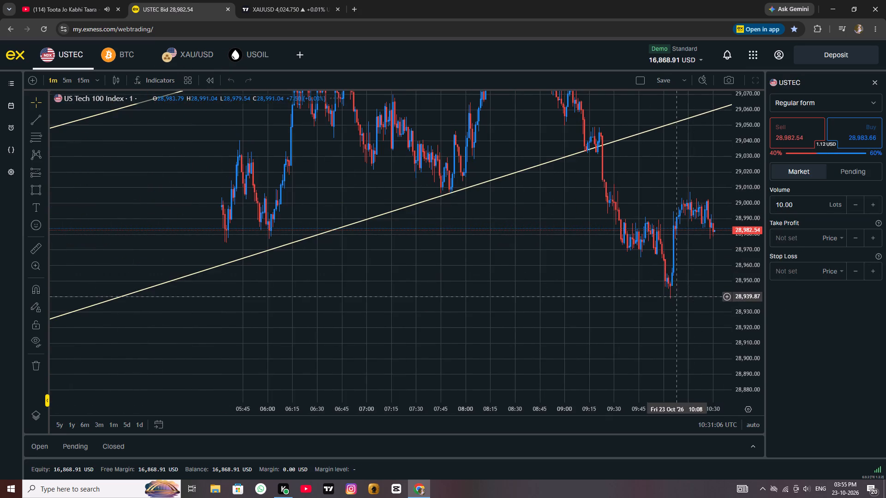
pyautogui.moveTo(641, 296); pyautogui.dragTo(361, 255)
pyautogui.scroll(1, 369, 255)
pyautogui.scroll(-1, 370, 255)
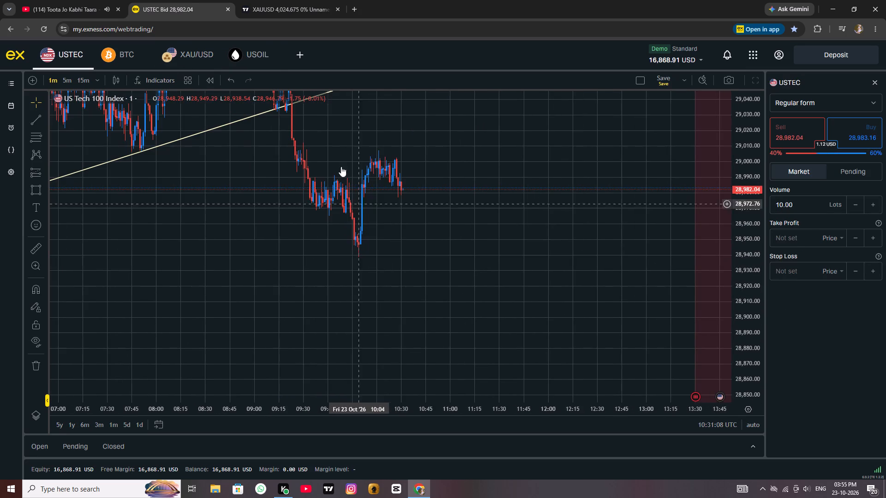
# Look briefly at XAU/USD, then examine the recent BTC swings on the one-minute chart.
pyautogui.click(183, 49)
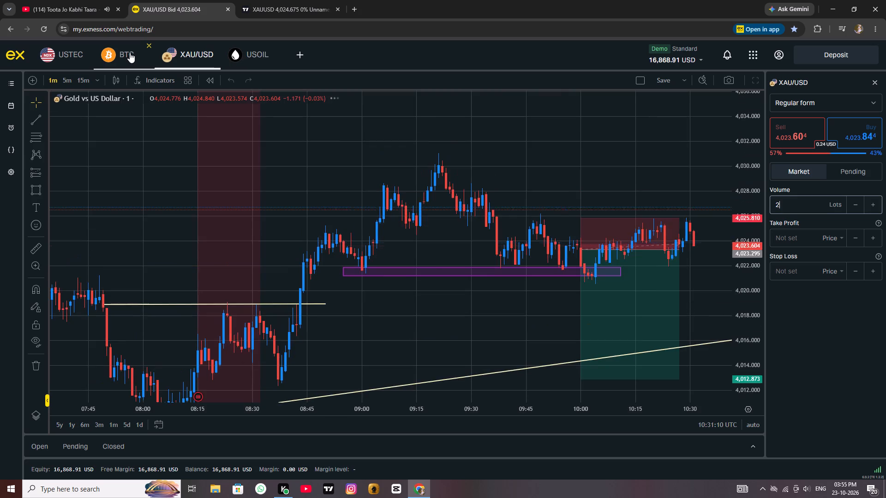
pyautogui.click(130, 53)
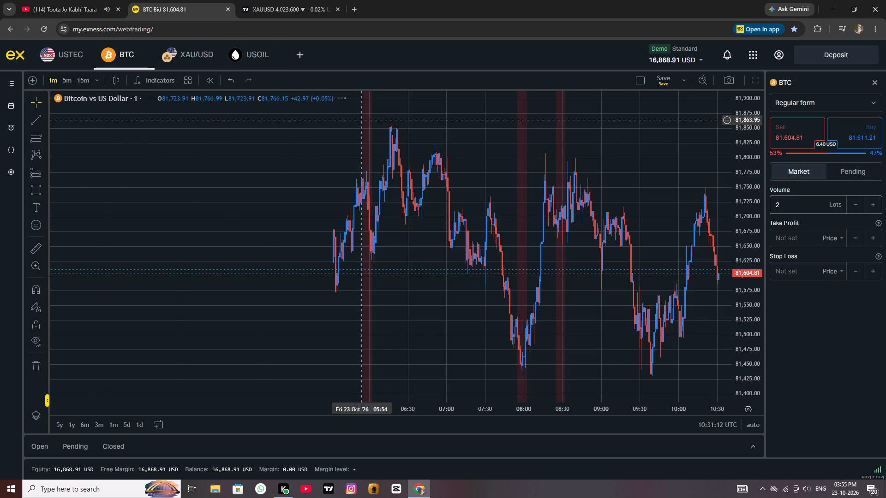
pyautogui.scroll(6, 508, 160)
pyautogui.scroll(-2, 515, 164)
pyautogui.moveTo(621, 171); pyautogui.dragTo(253, 157)
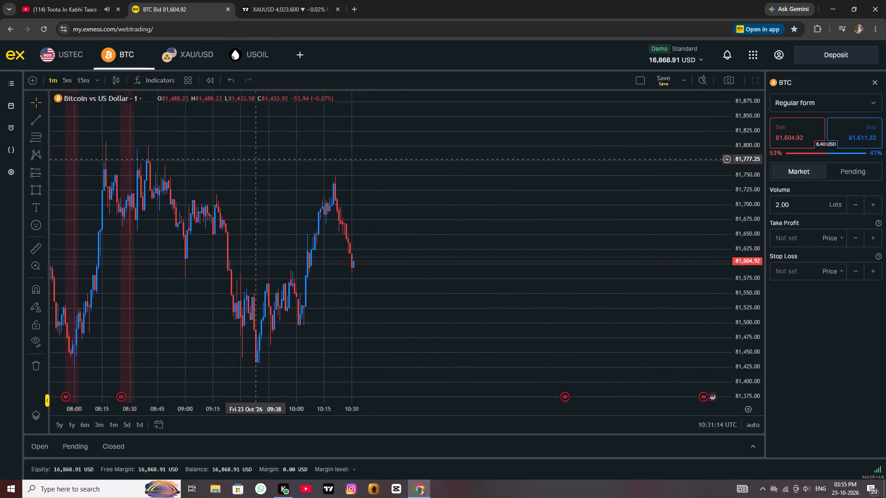
pyautogui.moveTo(253, 157); pyautogui.dragTo(228, 132)
pyautogui.scroll(2, 425, 201)
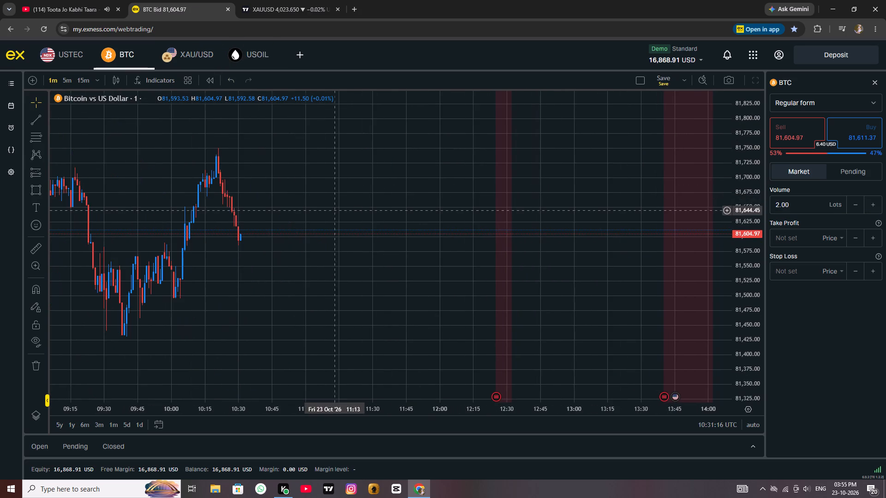
pyautogui.moveTo(310, 208); pyautogui.dragTo(611, 230)
pyautogui.scroll(3, 611, 230)
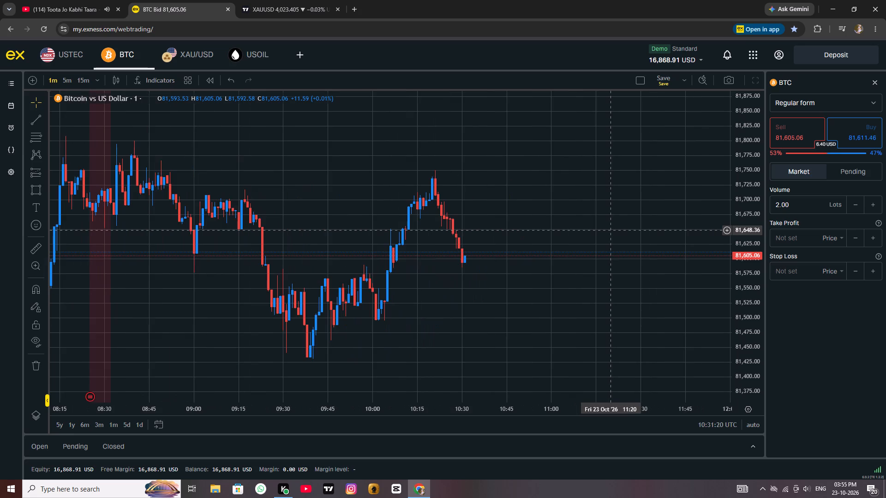
pyautogui.scroll(-4, 611, 230)
pyautogui.scroll(3, 611, 230)
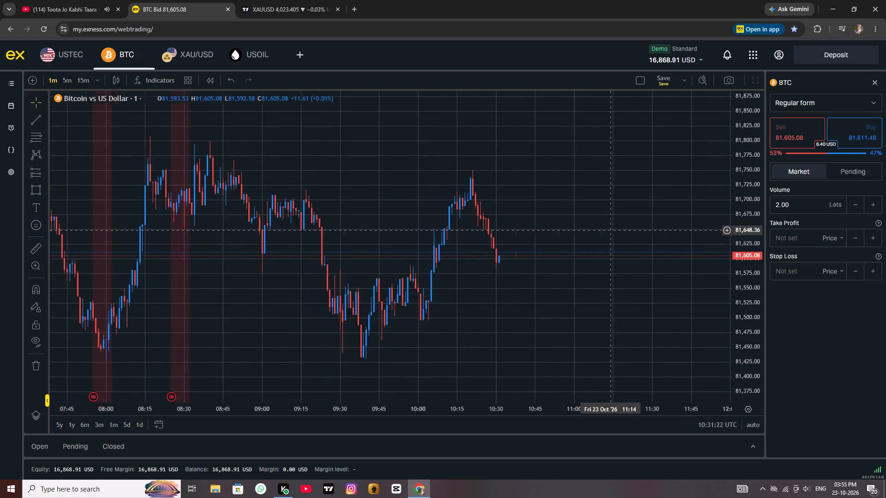
pyautogui.scroll(1, 611, 230)
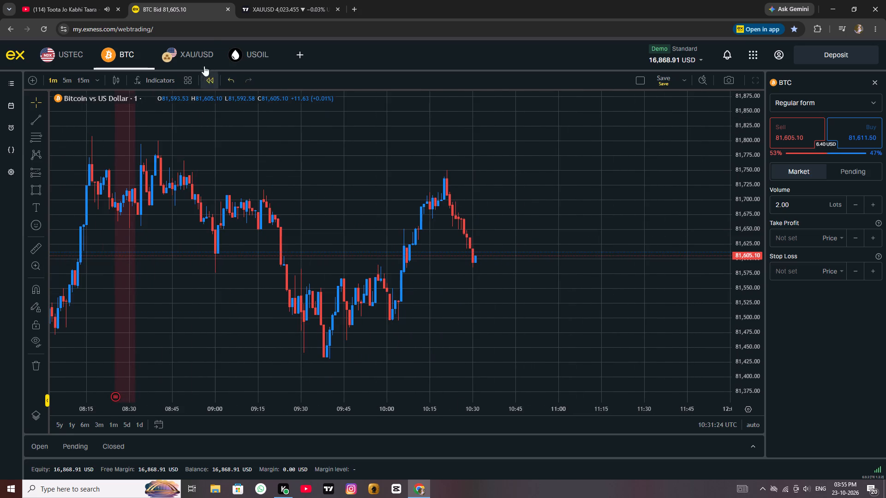
# Return to the XAU/USD chart and examine the latest candles around the short position drawing and rising trendline.
pyautogui.click(197, 62)
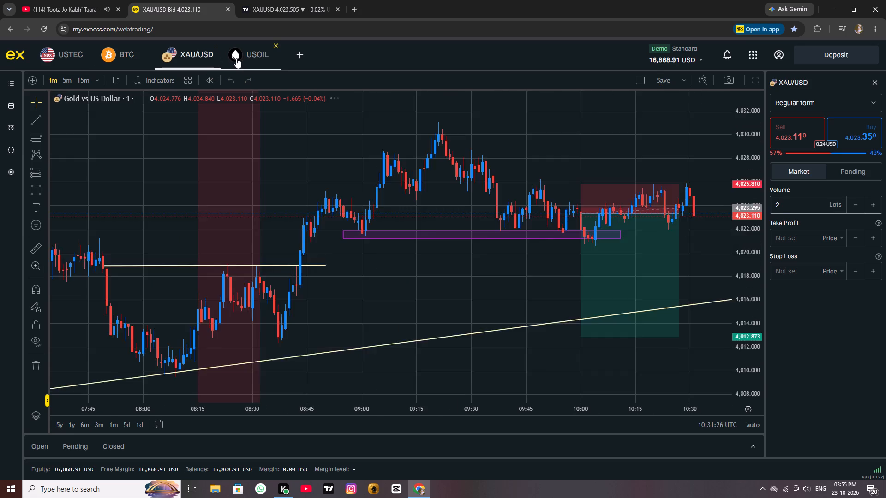
pyautogui.scroll(-4, 494, 186)
pyautogui.moveTo(595, 157); pyautogui.dragTo(544, 168)
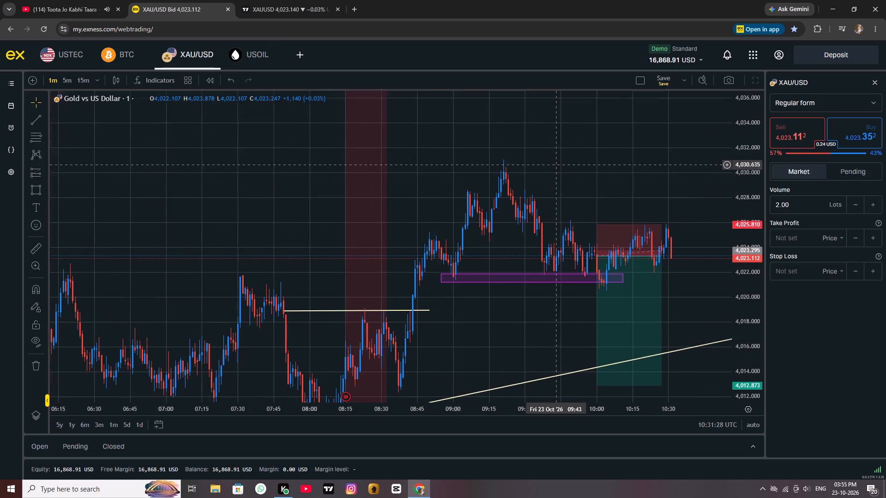
pyautogui.moveTo(544, 168); pyautogui.dragTo(282, 130)
pyautogui.moveTo(496, 188); pyautogui.dragTo(500, 171)
pyautogui.scroll(-3, 500, 171)
pyautogui.scroll(9, 500, 171)
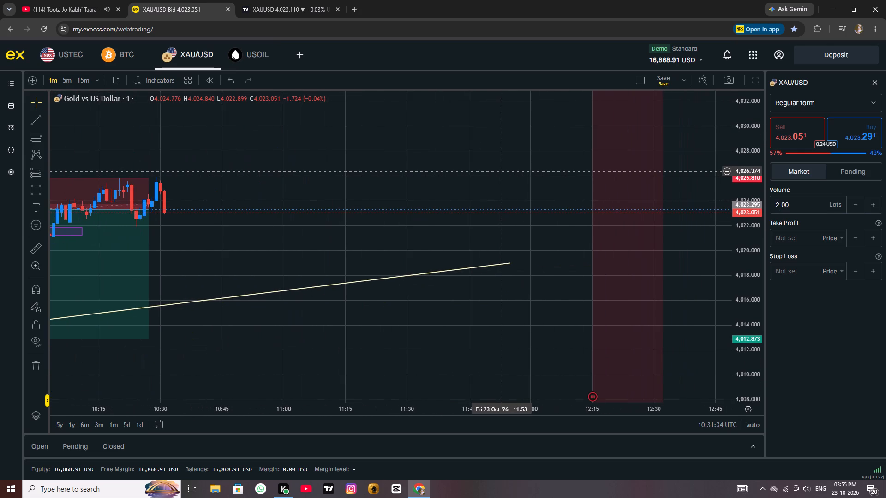
pyautogui.scroll(-2, 500, 171)
pyautogui.scroll(1, 500, 171)
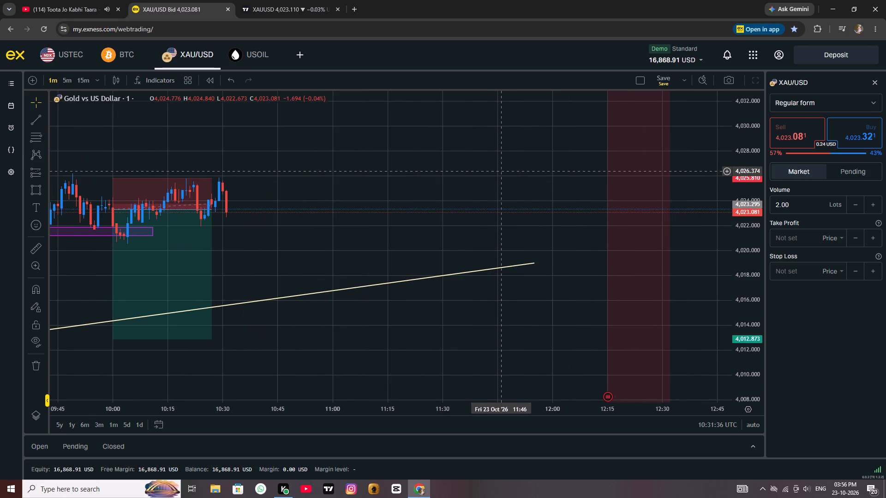
# Extend the purple support zone on the XAU/USD chart to about 10:47, with its lower edge near 4,021.409.
pyautogui.scroll(-5, 500, 171)
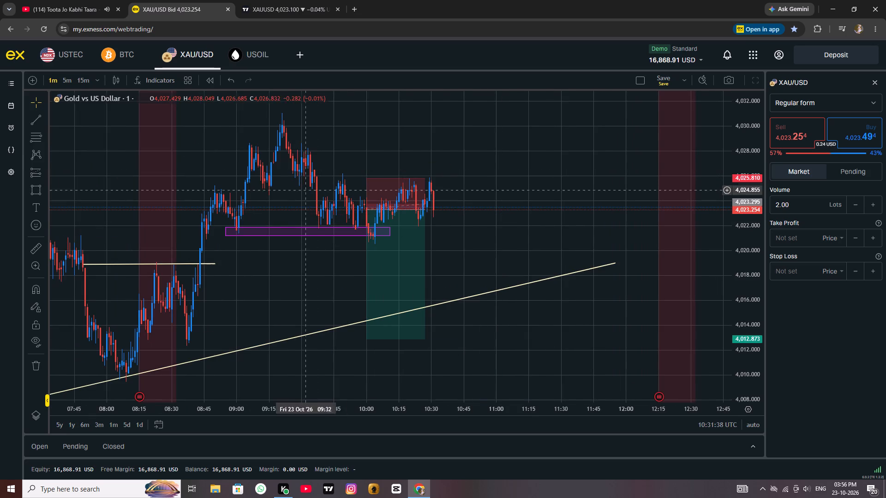
pyautogui.moveTo(388, 234); pyautogui.dragTo(467, 233)
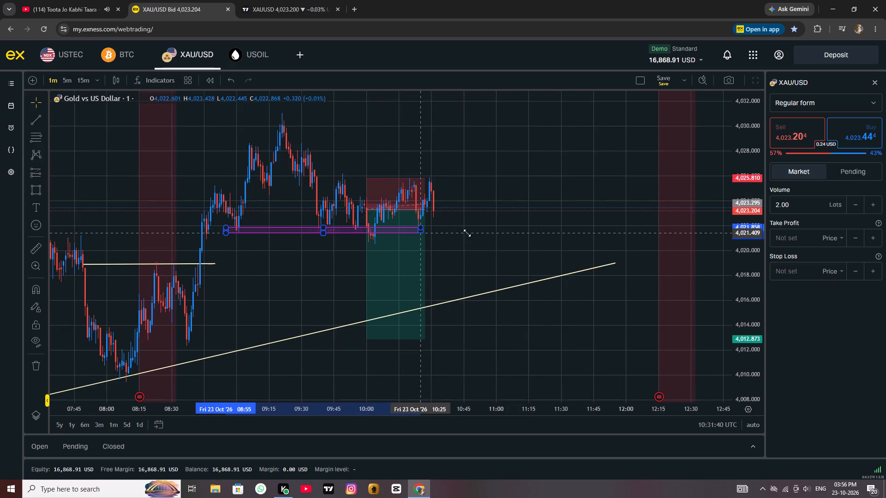
pyautogui.moveTo(467, 233); pyautogui.dragTo(469, 233)
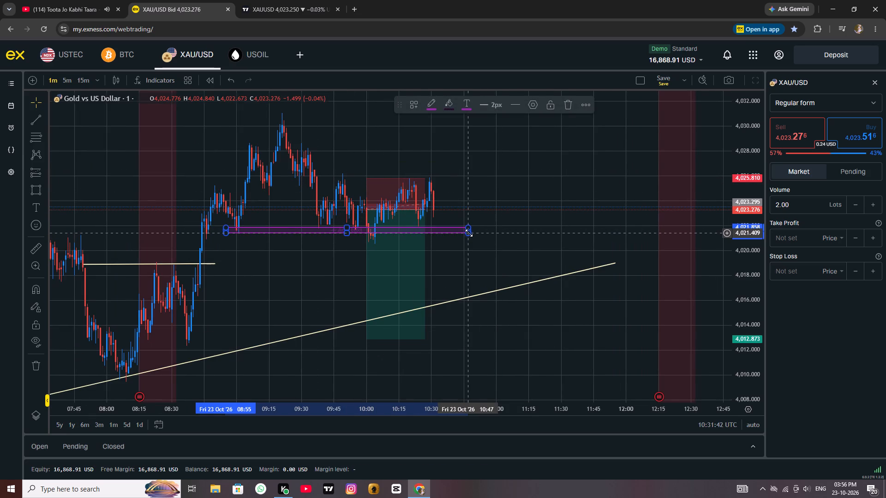
pyautogui.click(469, 233)
# Delete the short position drawing from the XAU/USD chart.
pyautogui.click(390, 270)
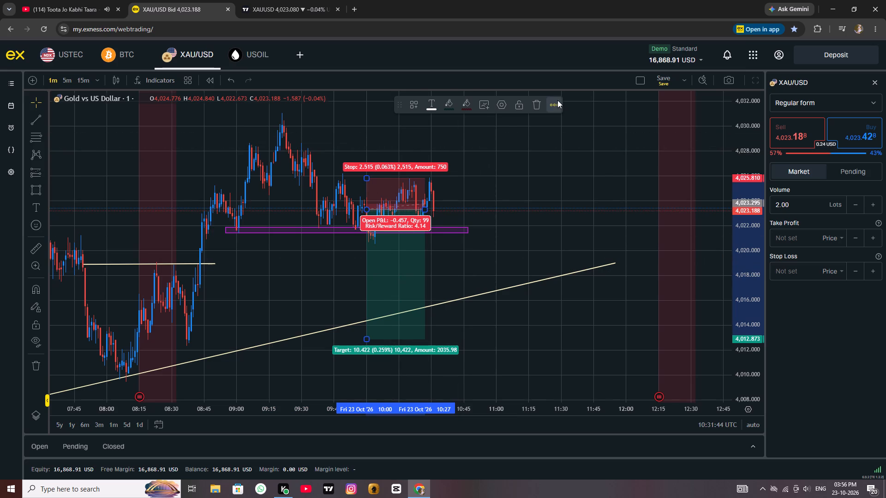
pyautogui.click(532, 106)
# Examine XAU/USD price action against the extended purple support zone and the rising trendline.
pyautogui.scroll(4, 560, 173)
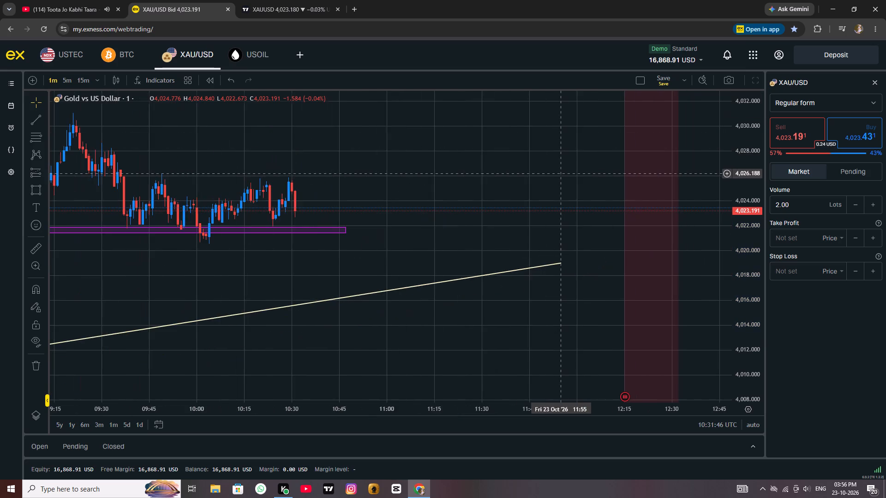
pyautogui.scroll(-3, 557, 173)
pyautogui.moveTo(586, 224); pyautogui.dragTo(662, 172)
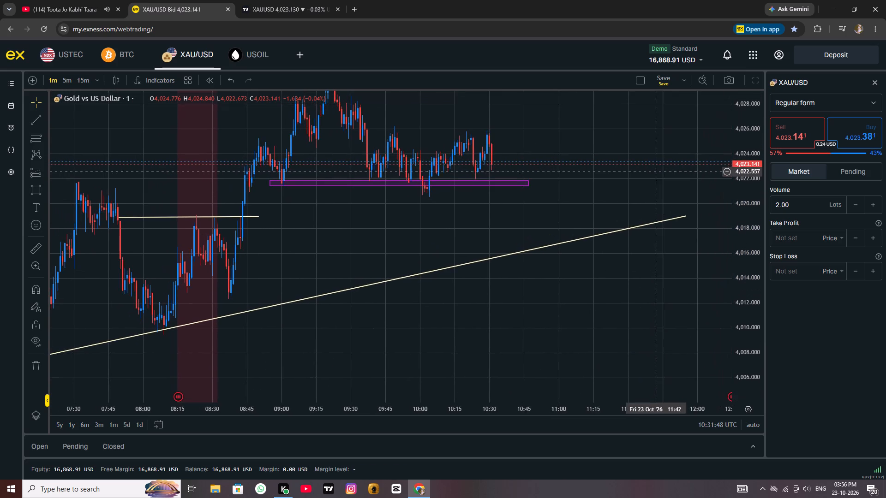
pyautogui.scroll(-3, 563, 164)
pyautogui.moveTo(545, 220); pyautogui.dragTo(653, 130)
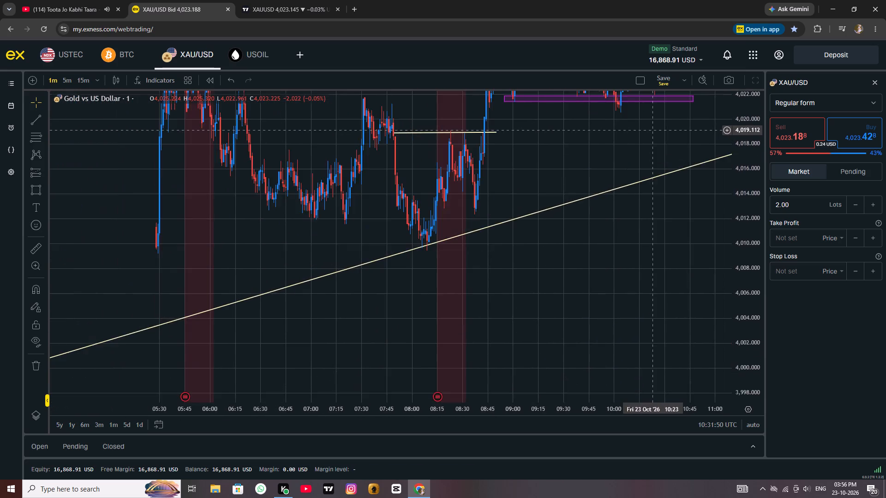
pyautogui.moveTo(653, 130); pyautogui.dragTo(278, 269)
pyautogui.moveTo(365, 253); pyautogui.dragTo(466, 284)
pyautogui.scroll(4, 498, 273)
pyautogui.moveTo(326, 271); pyautogui.dragTo(336, 269)
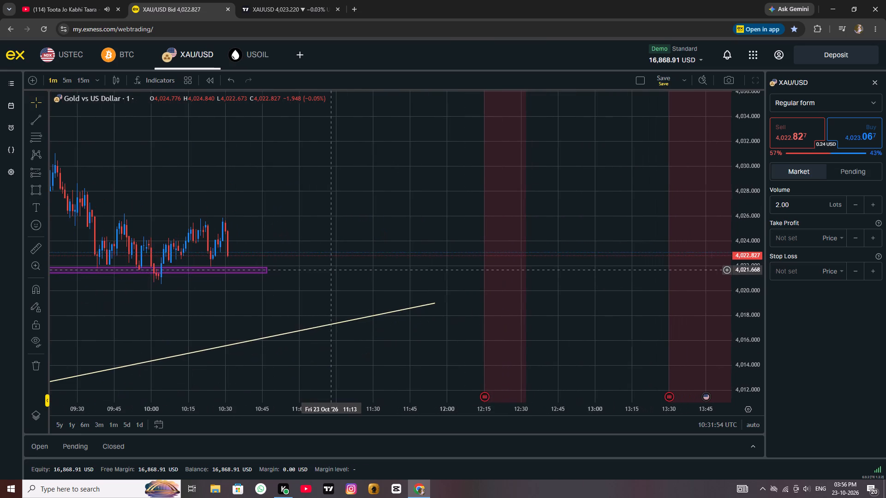
pyautogui.moveTo(336, 269); pyautogui.dragTo(544, 232)
pyautogui.scroll(2, 569, 246)
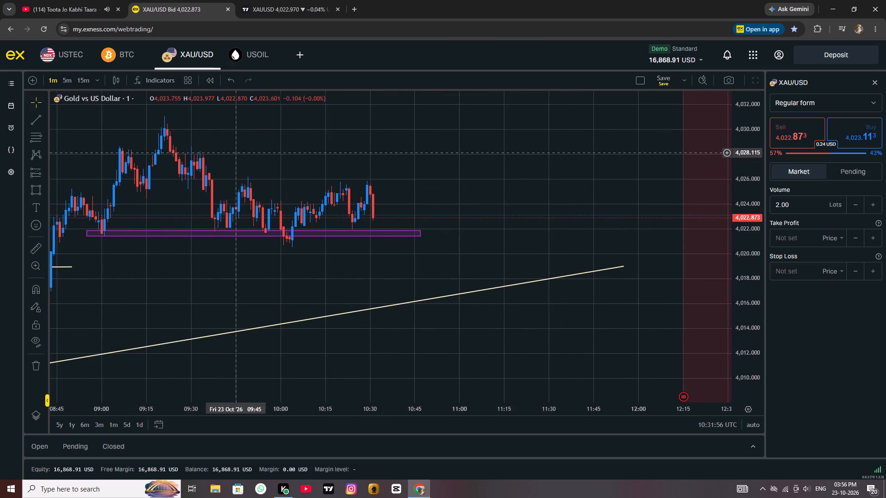
# Switch to the YouTube music page and close it.
pyautogui.click(53, 0)
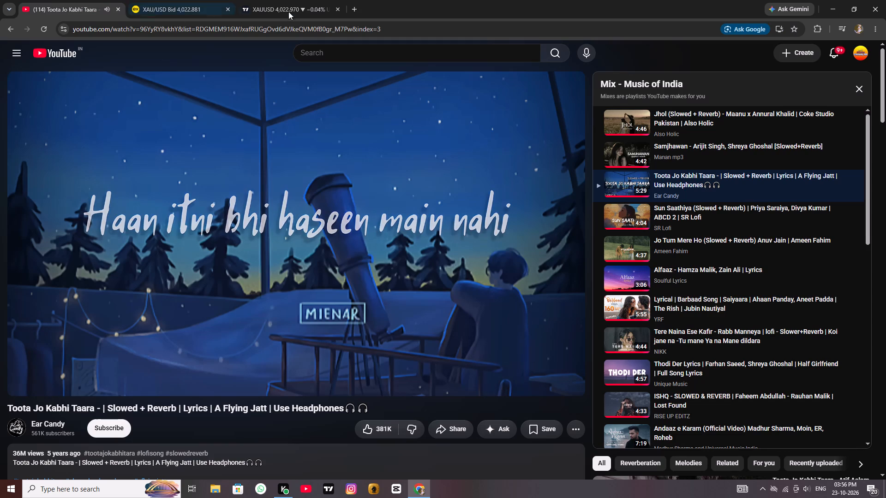
pyautogui.click(230, 105)
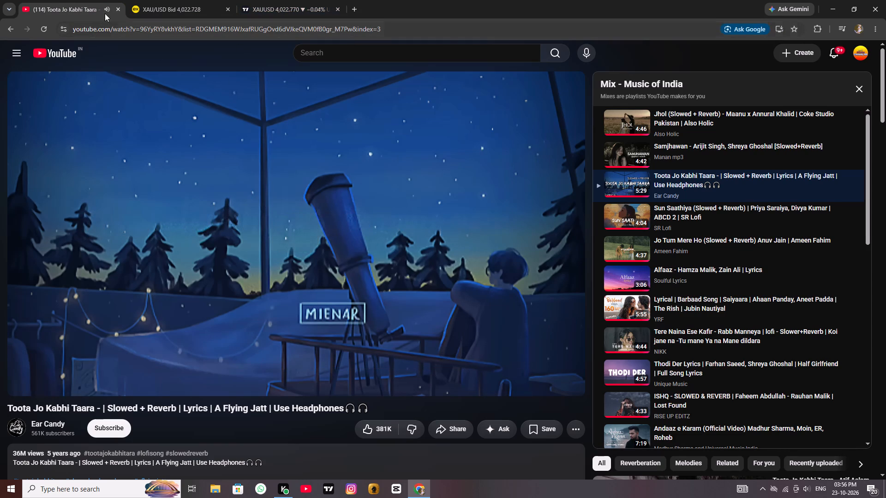
pyautogui.click(120, 9)
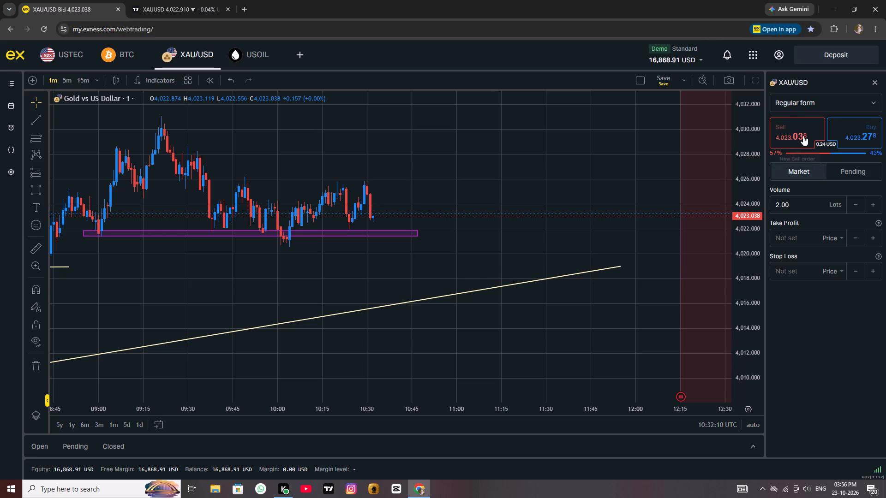
# Restore the browser window from full screen size to a smaller window on the desktop.
pyautogui.click(853, 10)
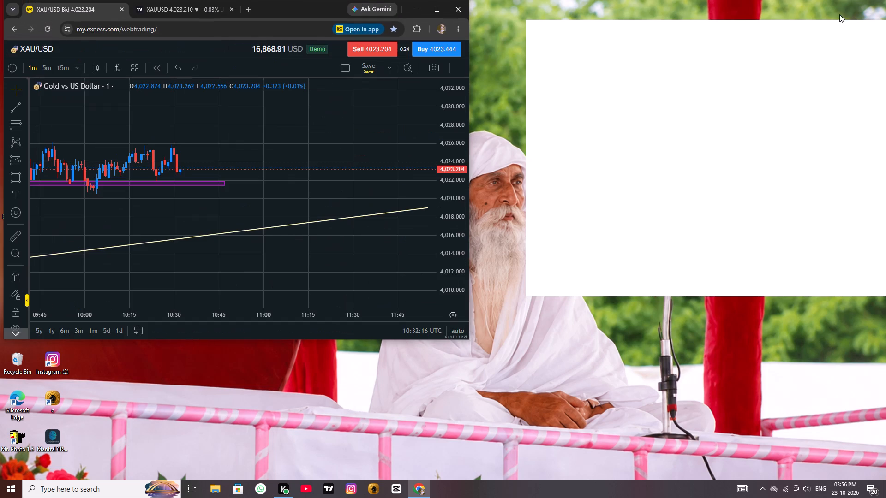